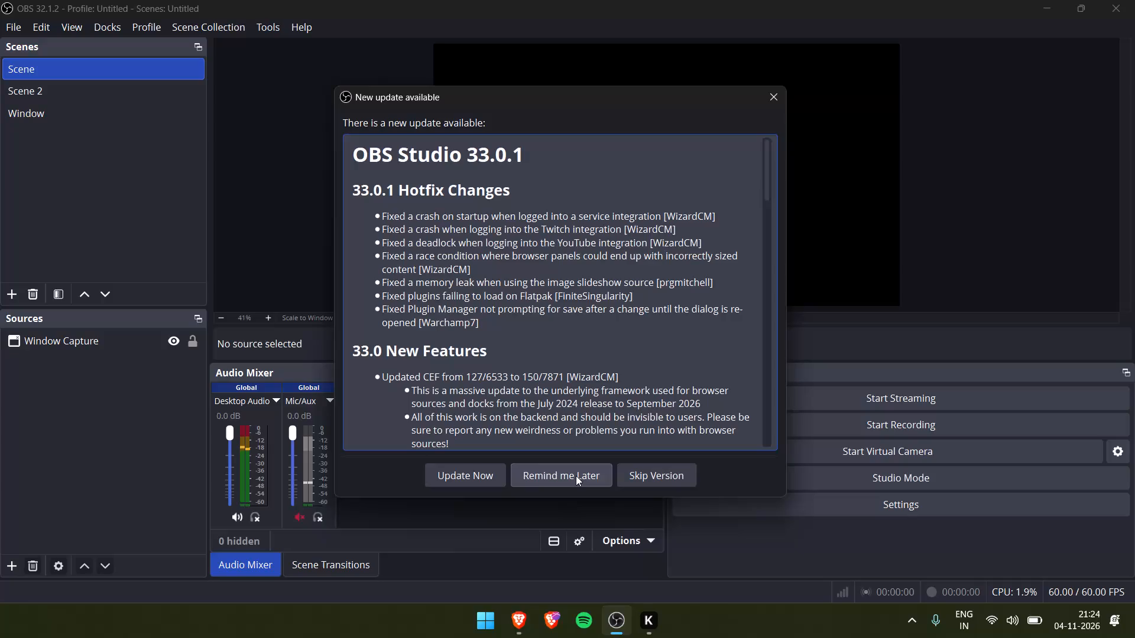
Postpone the OBS Studio 33.0.1 update.
{"action": "left_click", "coordinate": [576, 476]}
Select the Window Capture source, rewind the Rakitic vs Tottenham volley video in Brave, and start recording in OBS.
{"action": "left_click", "coordinate": [124, 338]}
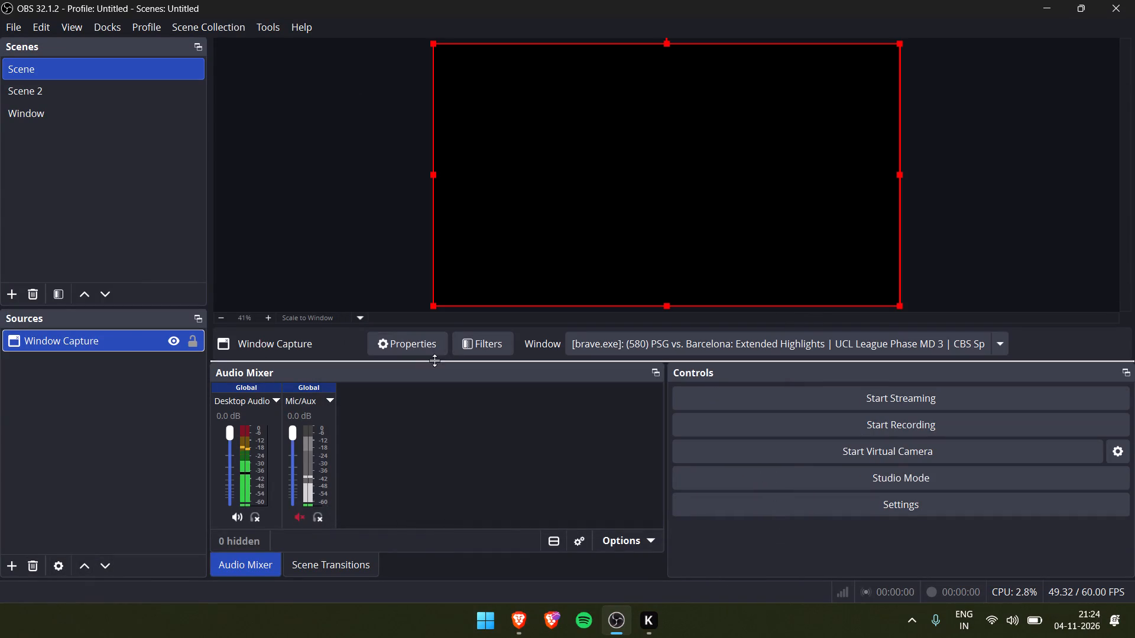
{"action": "key", "text": "alt+Tab"}
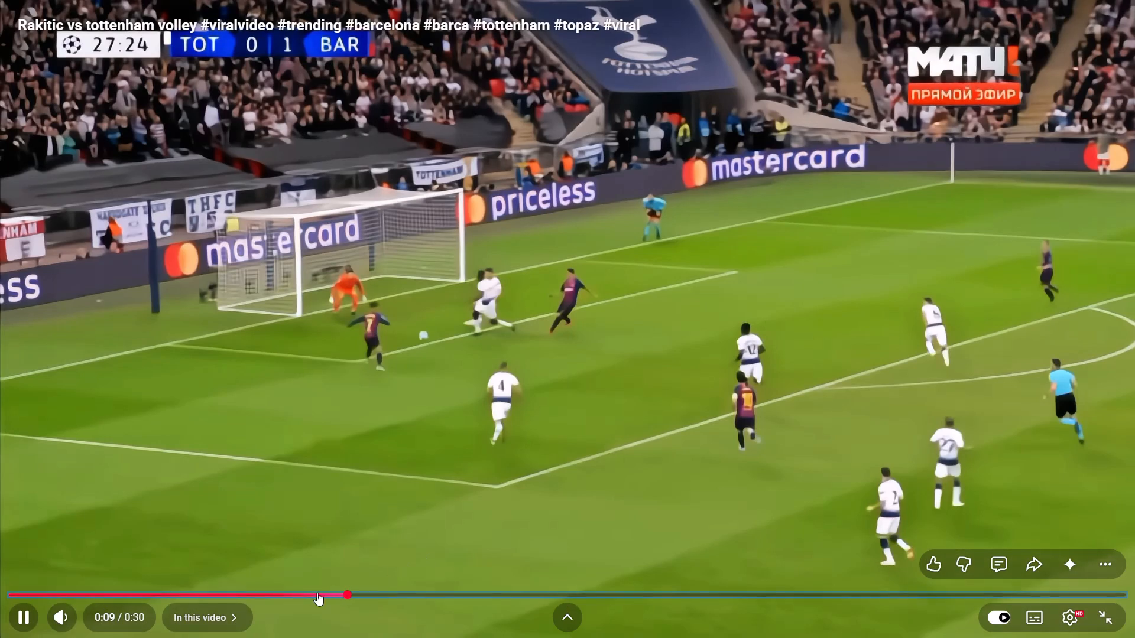
{"action": "left_click", "coordinate": [278, 591]}
{"action": "key", "text": "alt+Tab"}
{"action": "left_click", "coordinate": [786, 424]}
Let the full-screen volley video play in Brave while recording, and stop the recording in OBS.
{"action": "key", "text": "alt+Tab"}
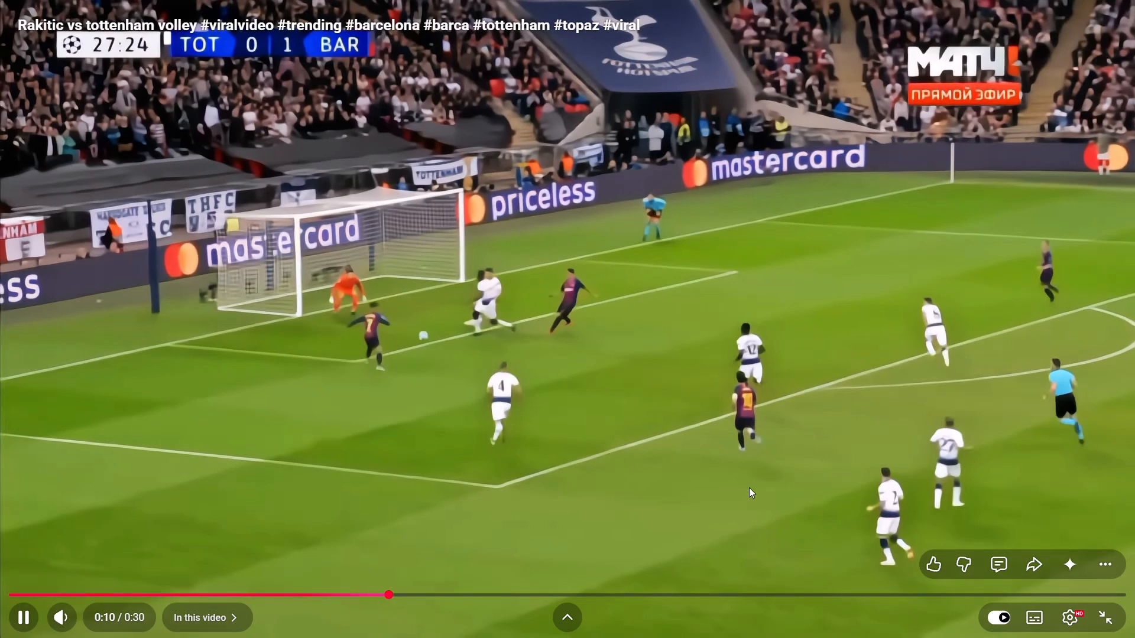
{"action": "key", "text": "alt+Tab"}
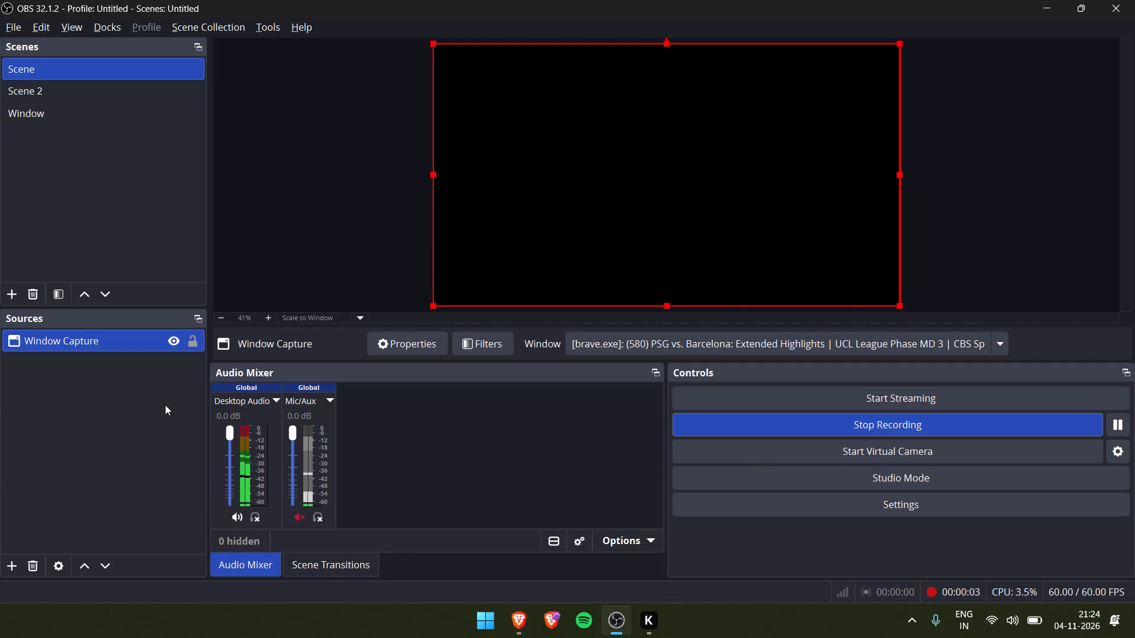
{"action": "key", "text": "alt+Tab"}
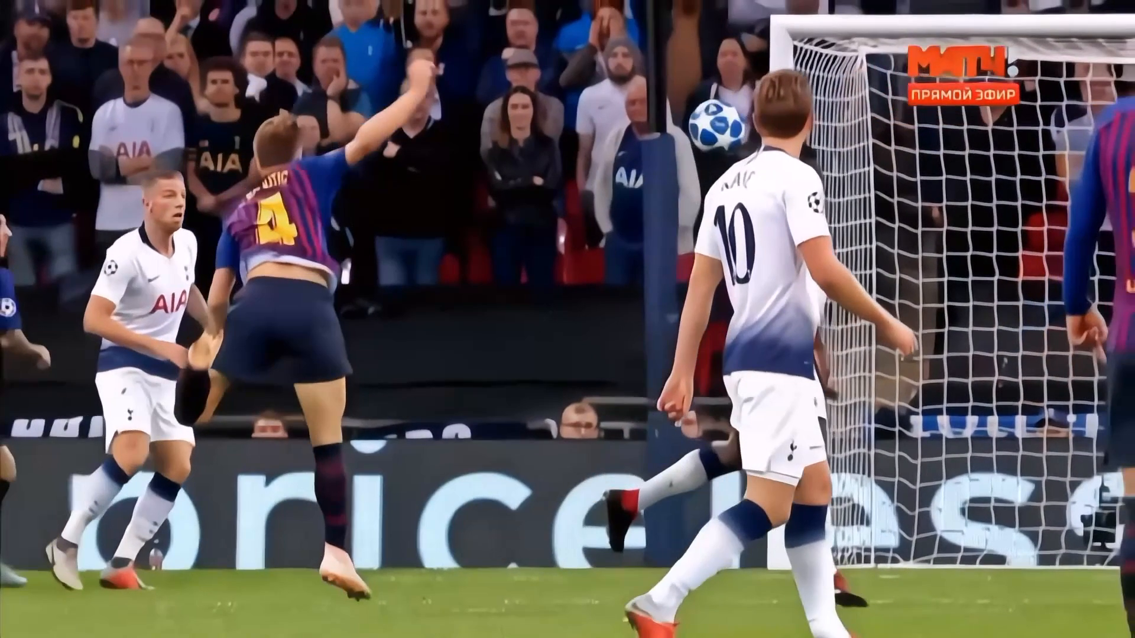
{"action": "key", "text": "alt+Tab"}
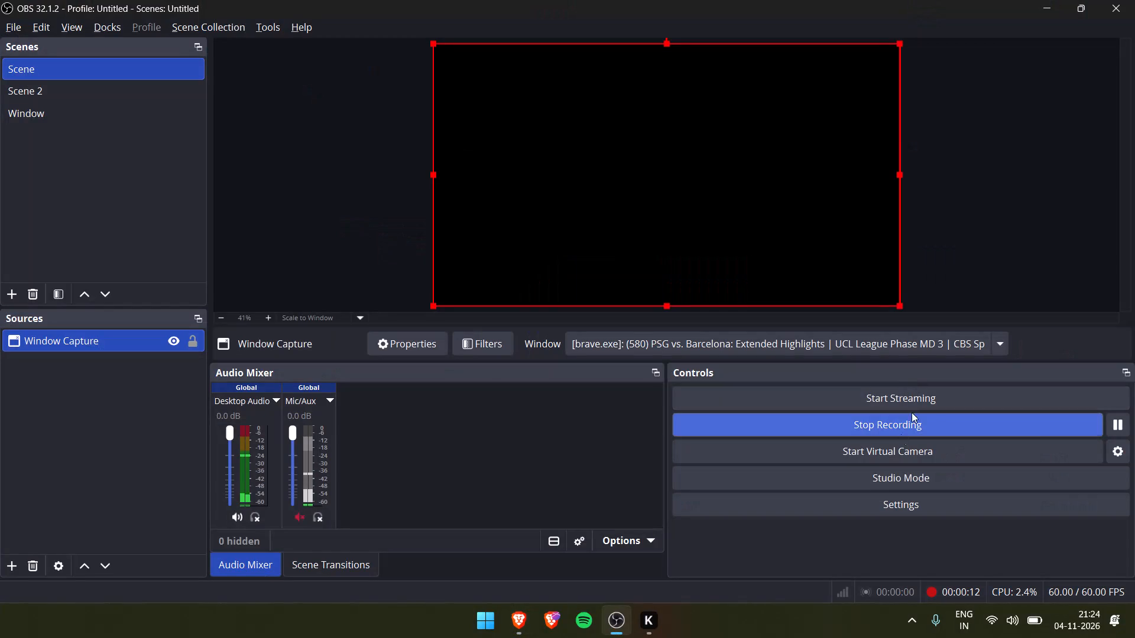
{"action": "left_click", "coordinate": [899, 429]}
Return to Brave, exit the full-screen video and search YouTube for "tottenham vs barcelona".
{"action": "key", "text": "alt+Tab"}
{"action": "key", "text": "Escape"}
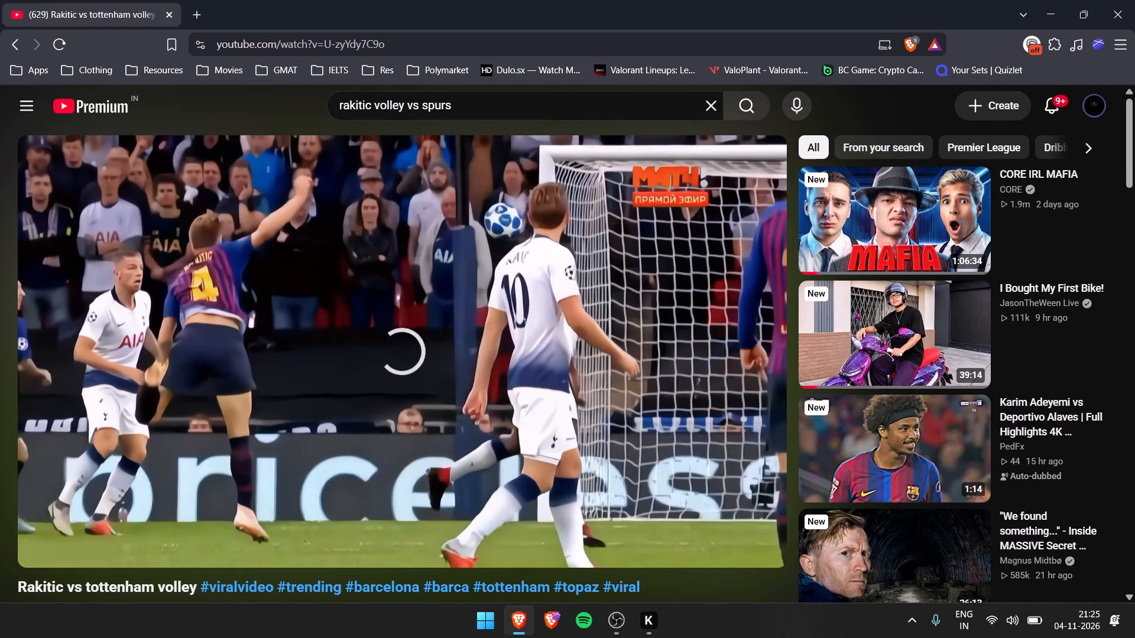
{"action": "left_click", "coordinate": [705, 103]}
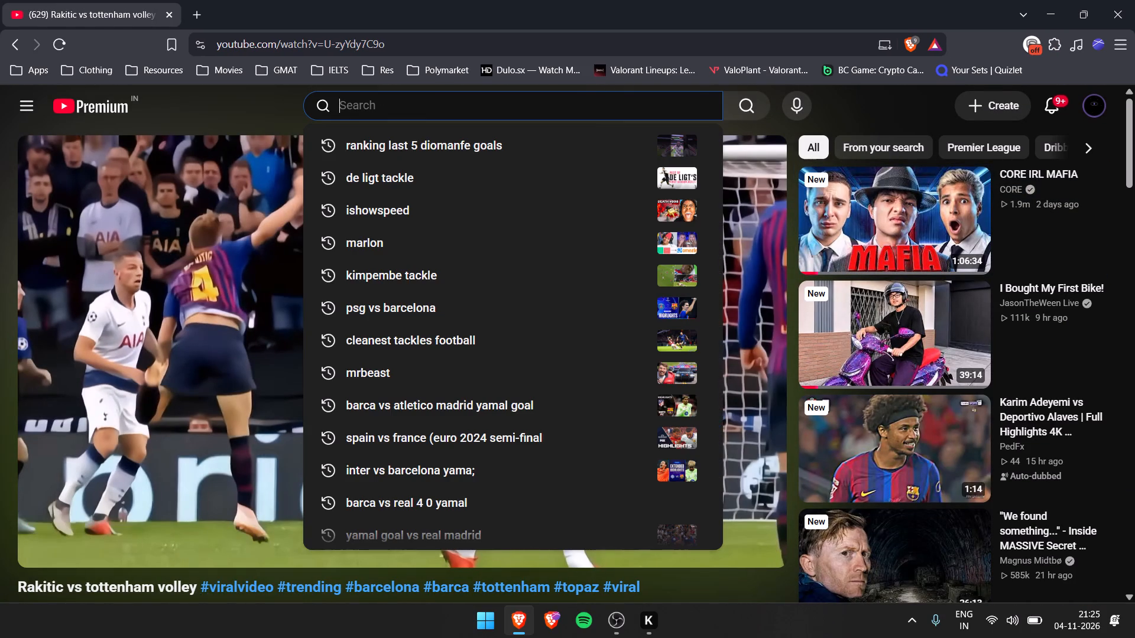
{"action": "type", "text": "tottenham vs"}
{"action": "key", "text": "space"}
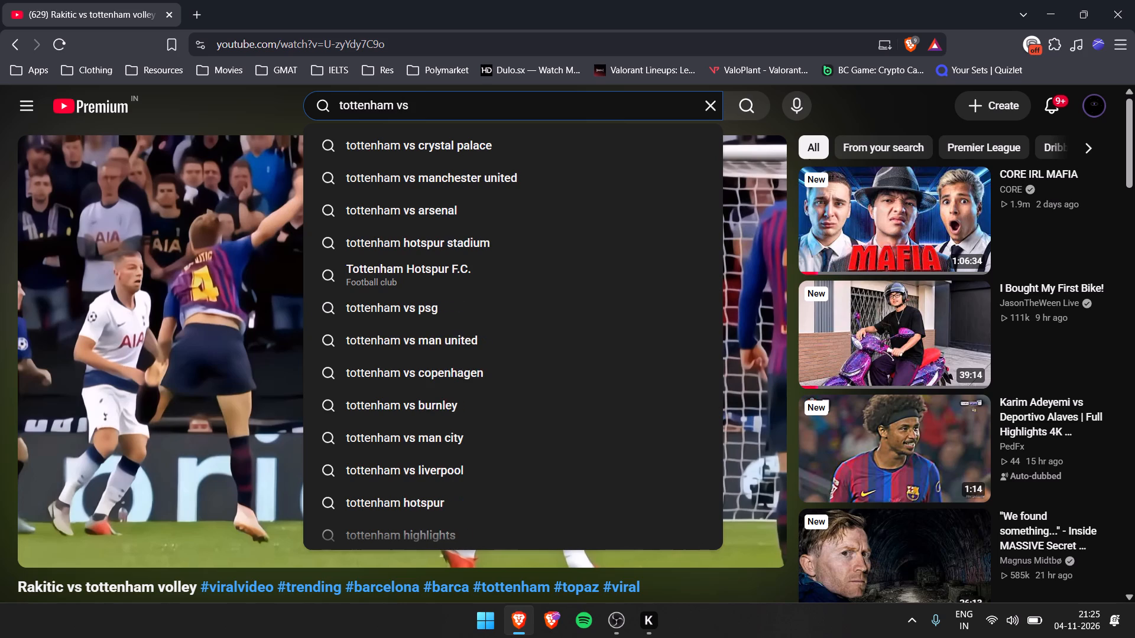
{"action": "type", "text": "barcel"}
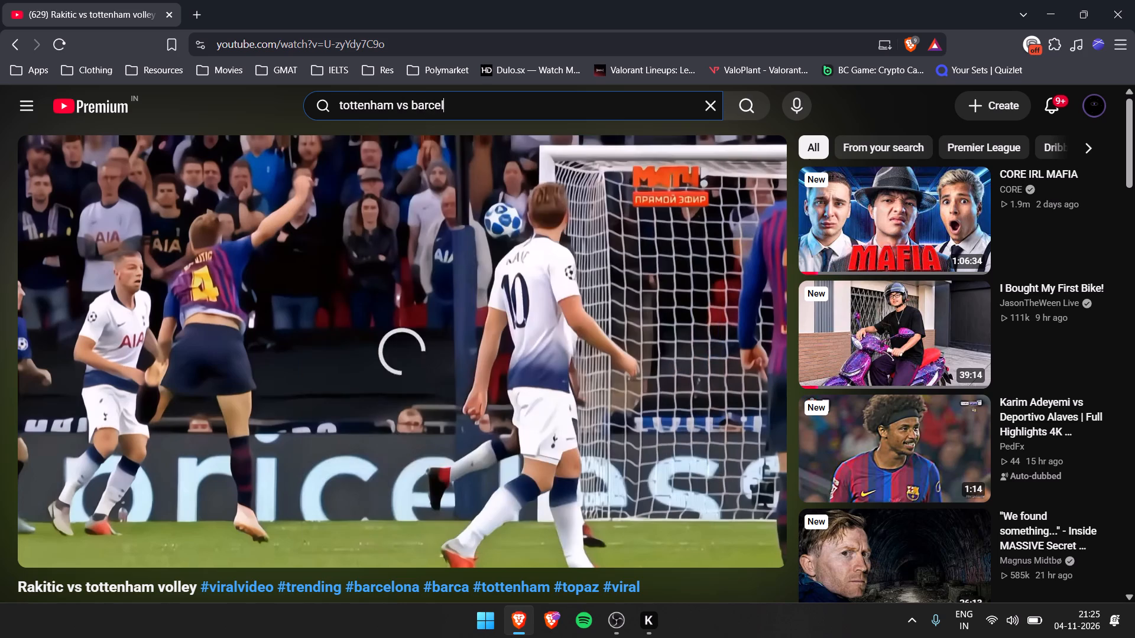
{"action": "type", "text": "ona"}
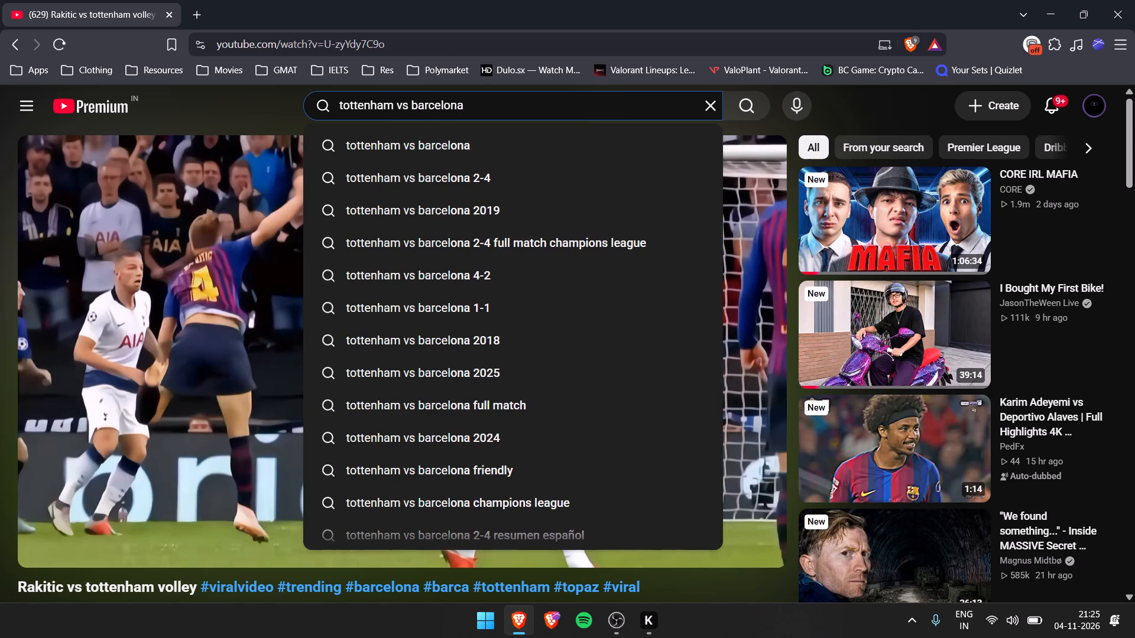
{"action": "key", "text": "Down"}
{"action": "key", "text": "Return"}
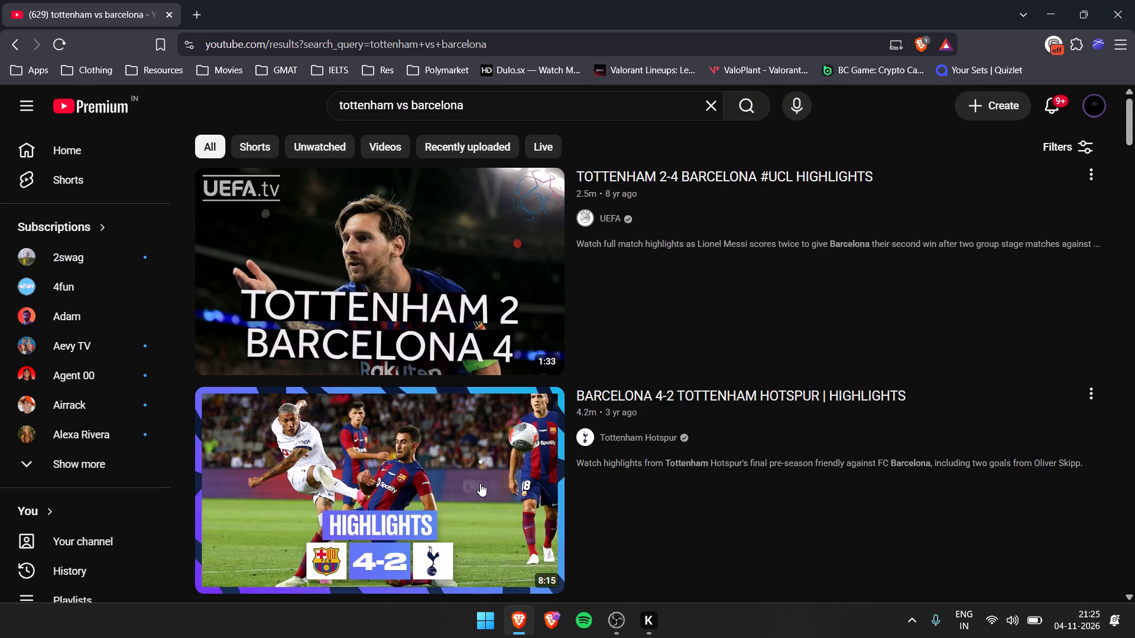
Check the BARCELONA 4-2 TOTTENHAM HOTSPUR video, return, and examine the search results for footage of the Rakitic volley match.
{"action": "left_click", "coordinate": [474, 479]}
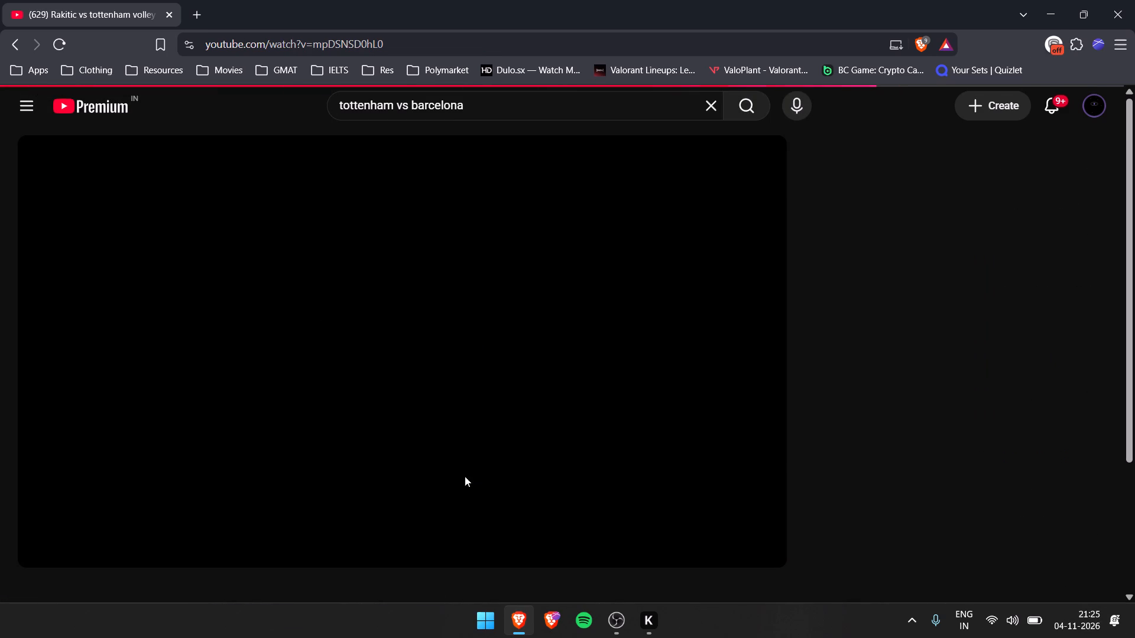
{"action": "left_click", "coordinate": [17, 41]}
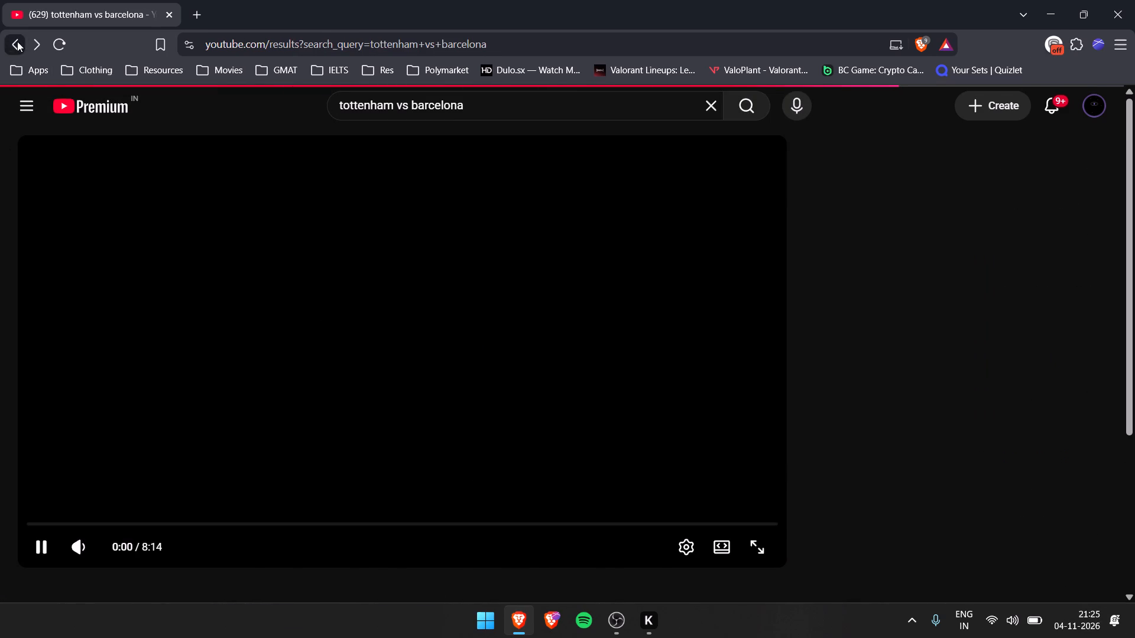
{"action": "scroll", "coordinate": [481, 455], "scroll_direction": "down", "scroll_amount": 2}
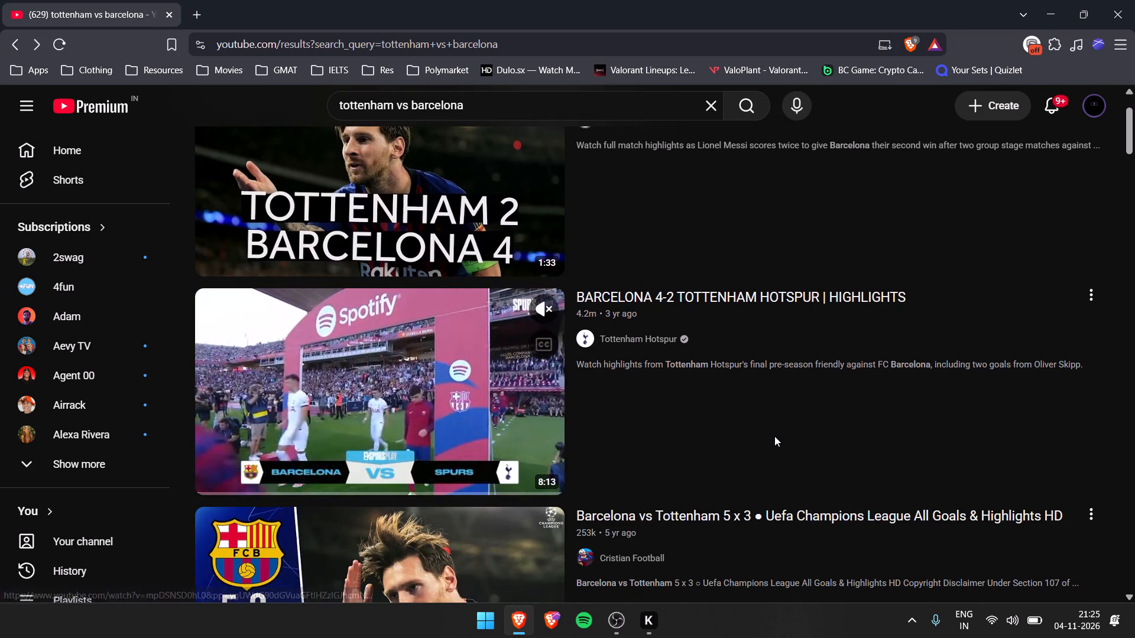
{"action": "scroll", "coordinate": [764, 448], "scroll_direction": "down", "scroll_amount": 3}
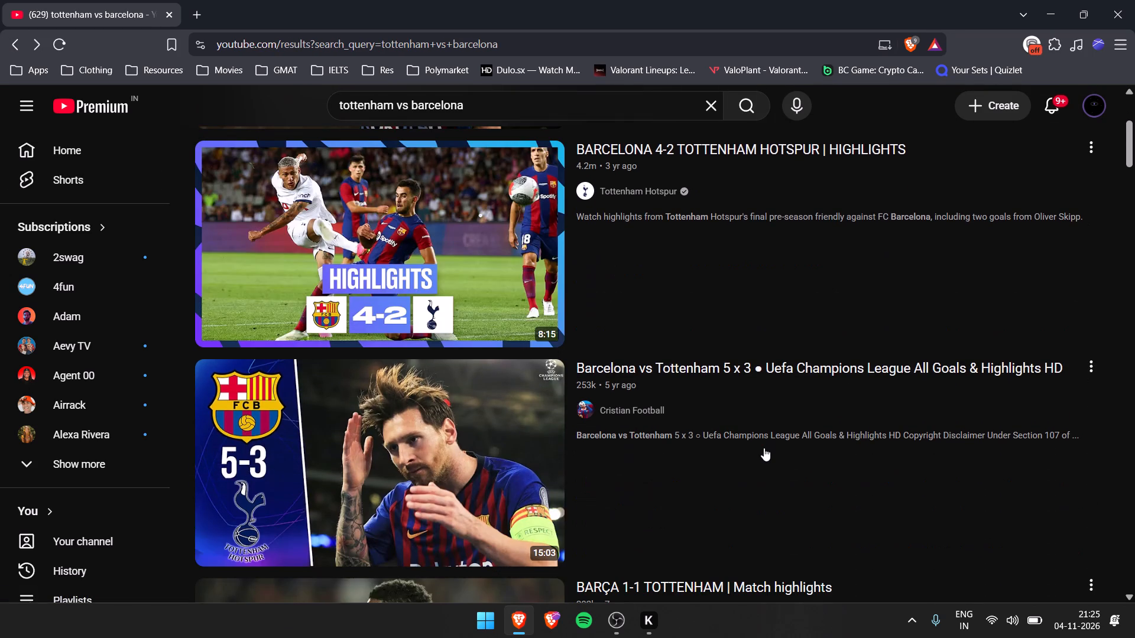
{"action": "scroll", "coordinate": [764, 448], "scroll_direction": "down", "scroll_amount": 9}
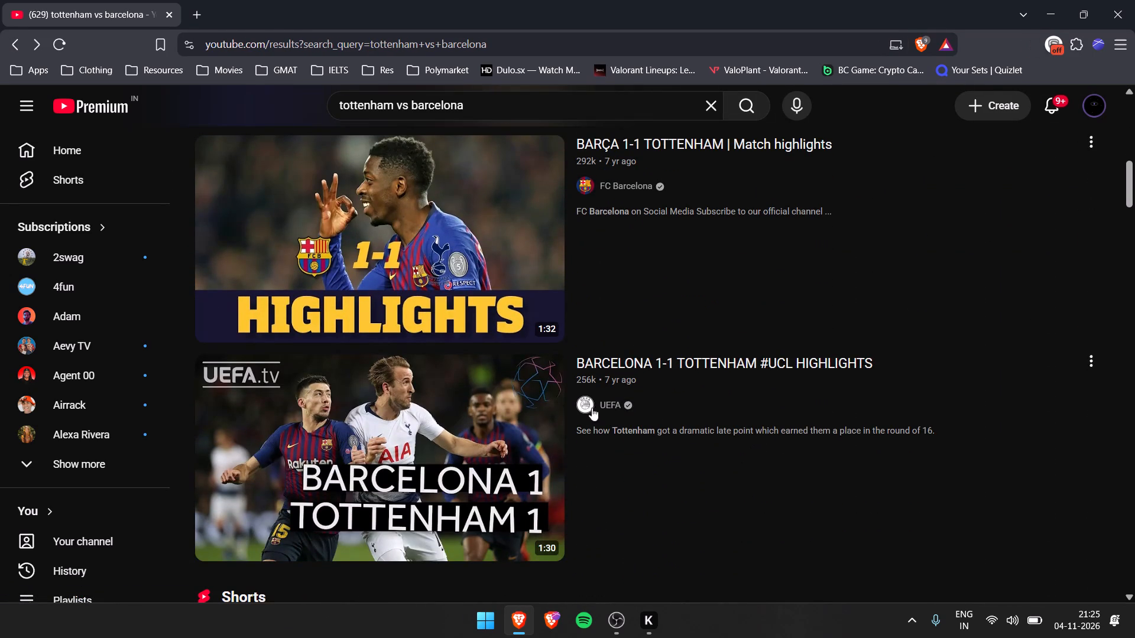
{"action": "scroll", "coordinate": [468, 384], "scroll_direction": "down", "scroll_amount": 4}
{"action": "scroll", "coordinate": [495, 343], "scroll_direction": "down", "scroll_amount": 6}
{"action": "scroll", "coordinate": [528, 306], "scroll_direction": "down", "scroll_amount": 3}
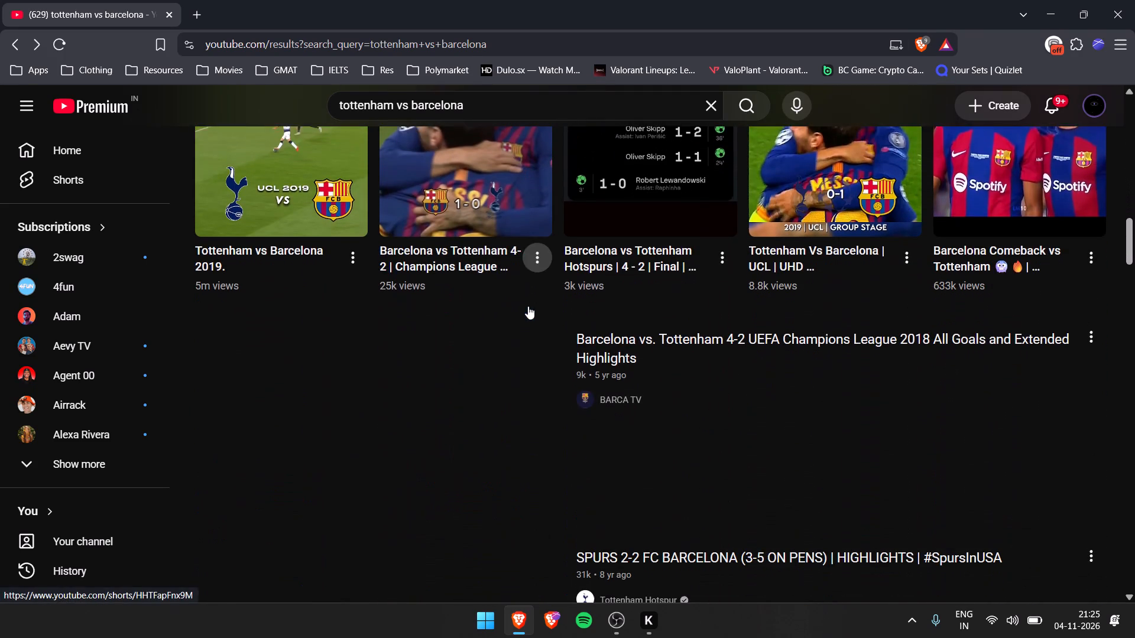
{"action": "scroll", "coordinate": [486, 463], "scroll_direction": "down", "scroll_amount": 3}
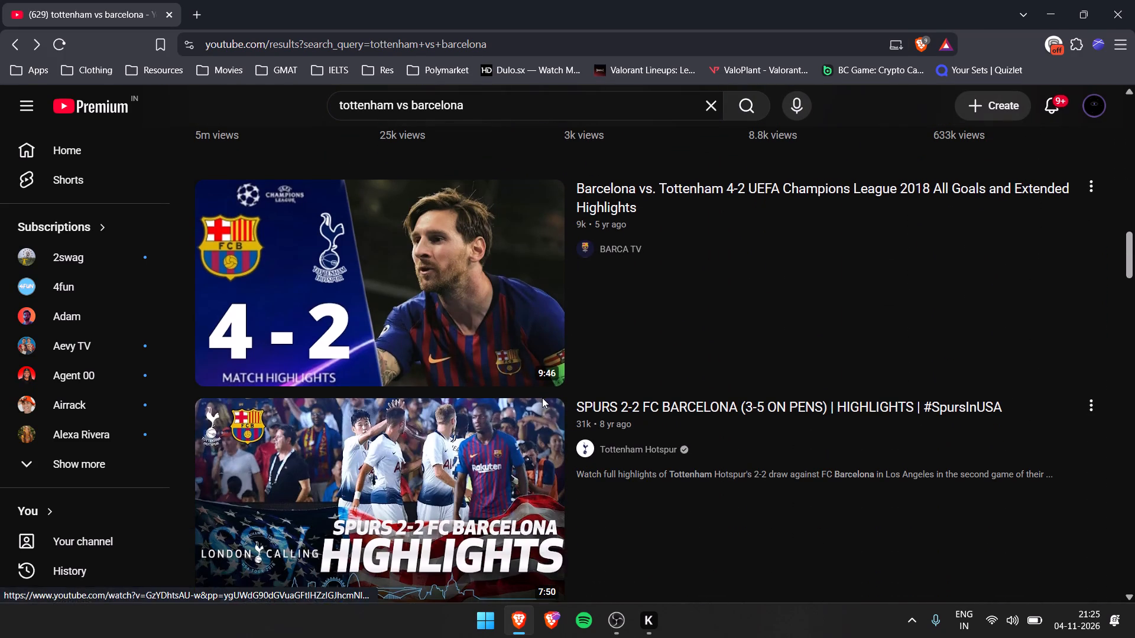
Refine the YouTube search to "tottenham vs barcelona 2-4" and look through the results for the volley match.
{"action": "left_click", "coordinate": [588, 113]}
{"action": "key", "text": "space"}
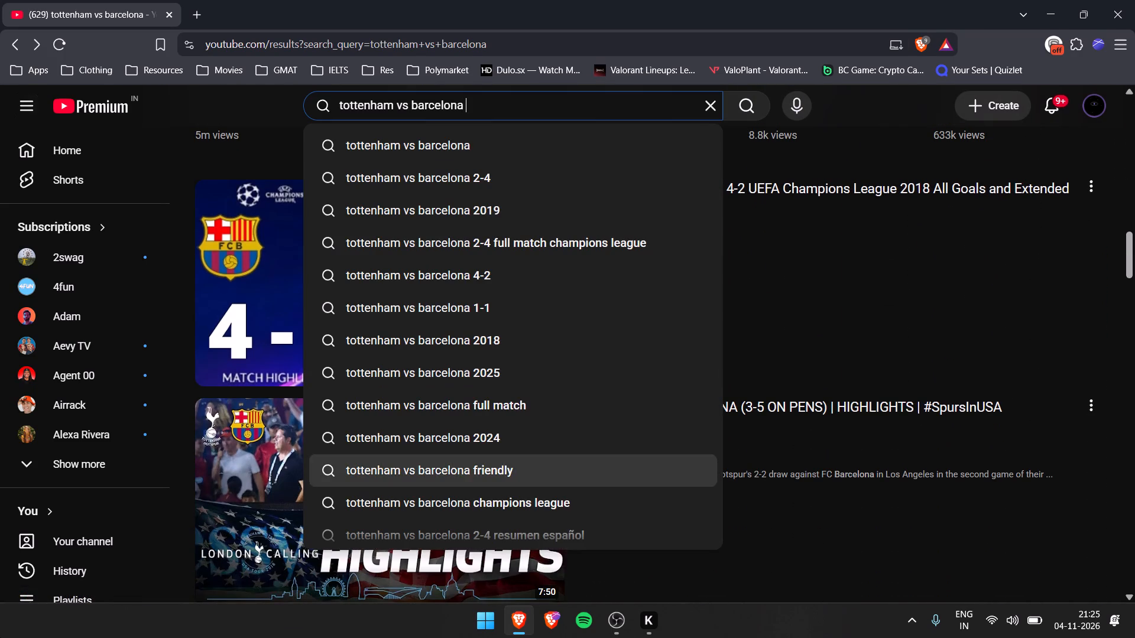
{"action": "key", "text": "Down"}
{"action": "key", "text": "Return"}
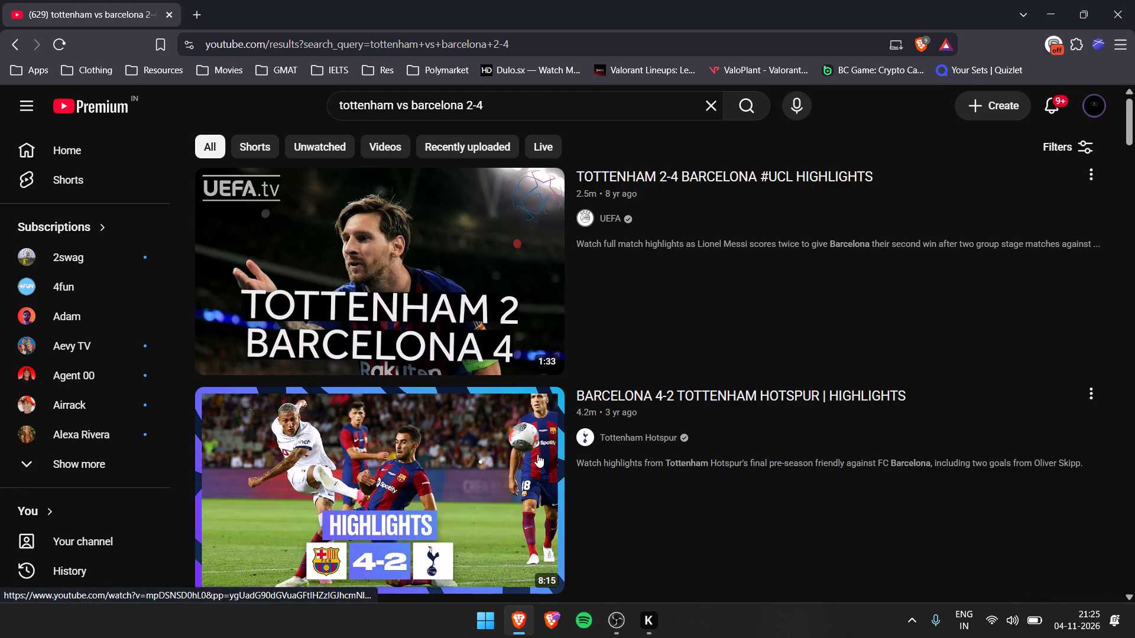
{"action": "left_click", "coordinate": [485, 460]}
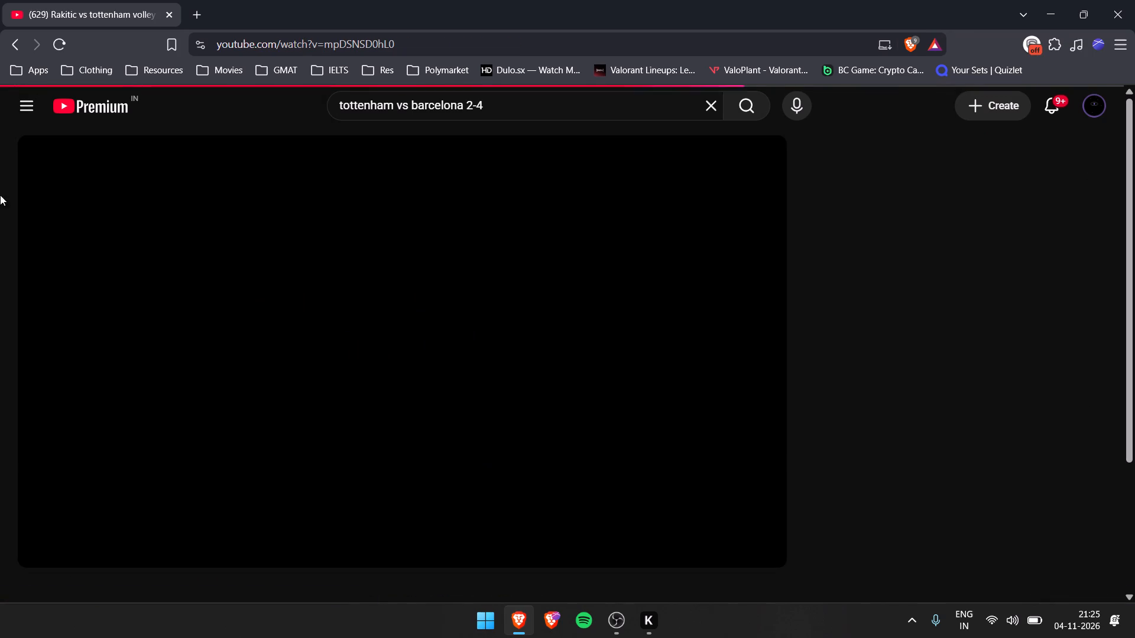
{"action": "left_click", "coordinate": [12, 41]}
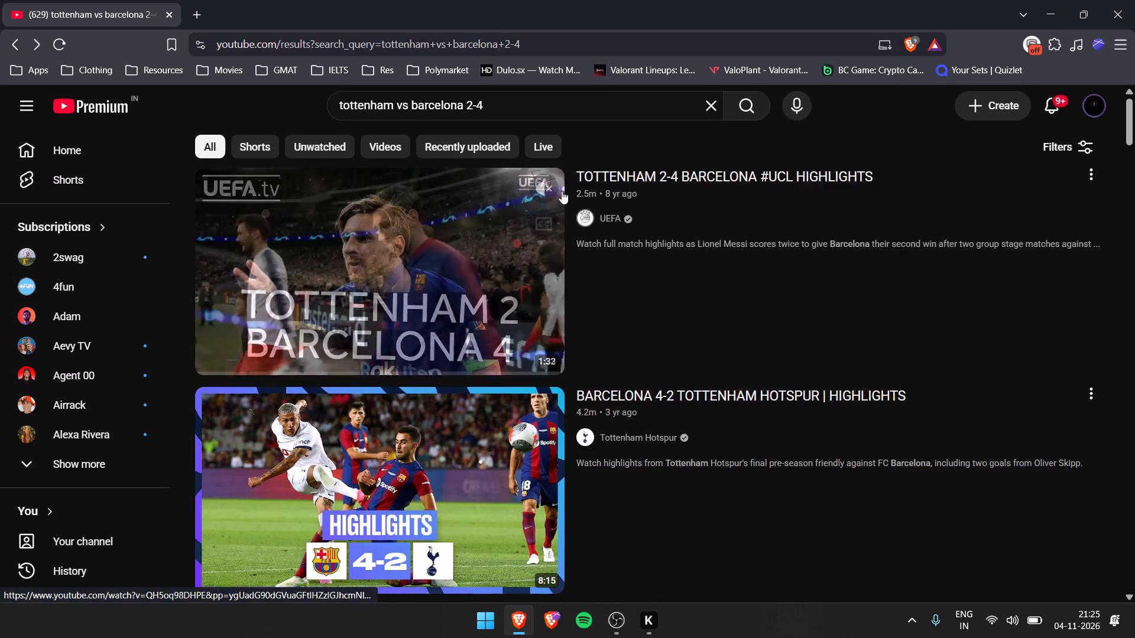
{"action": "scroll", "coordinate": [562, 191], "scroll_direction": "down", "scroll_amount": 8}
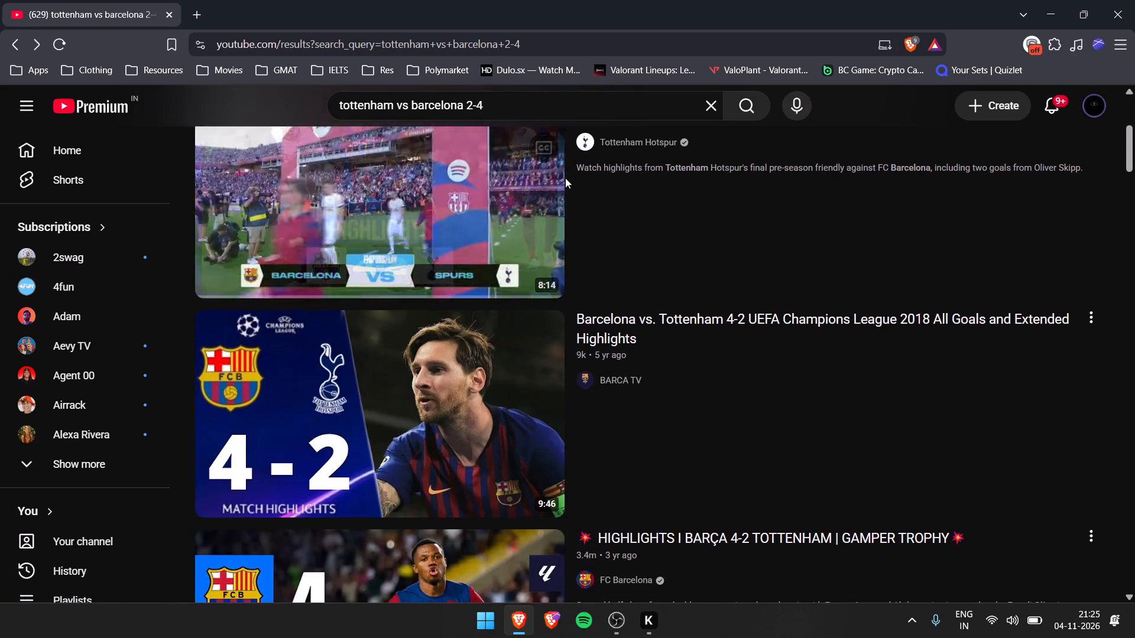
{"action": "scroll", "coordinate": [565, 178], "scroll_direction": "down", "scroll_amount": 3}
Search YouTube for "tottenham vs barcelona 2-4 full match champions league".
{"action": "left_click", "coordinate": [554, 107]}
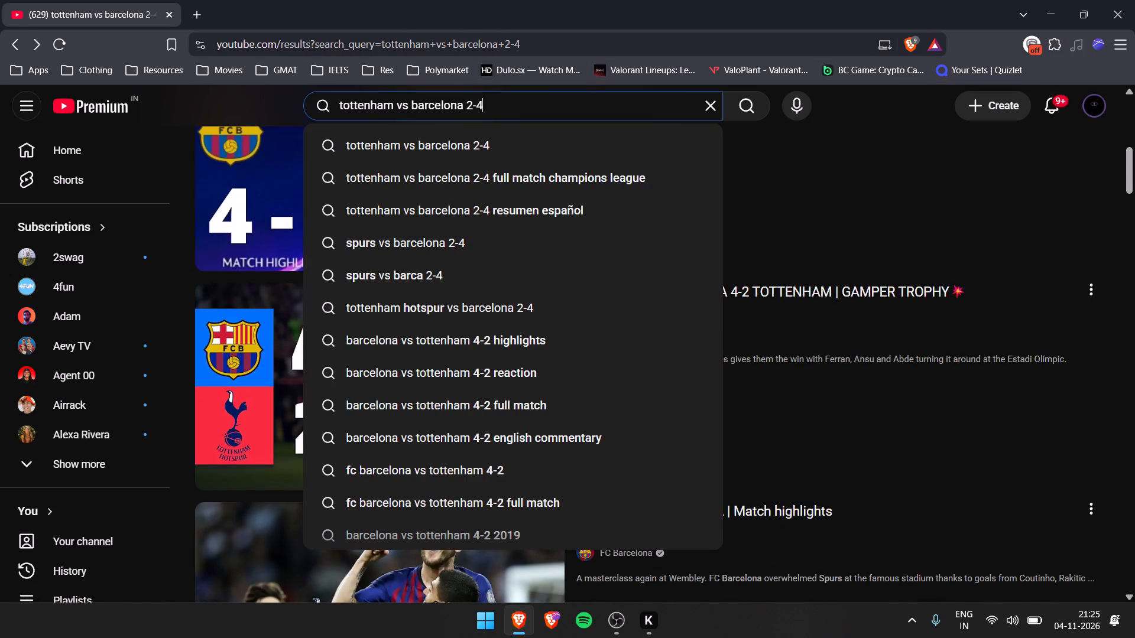
{"action": "key", "text": "space"}
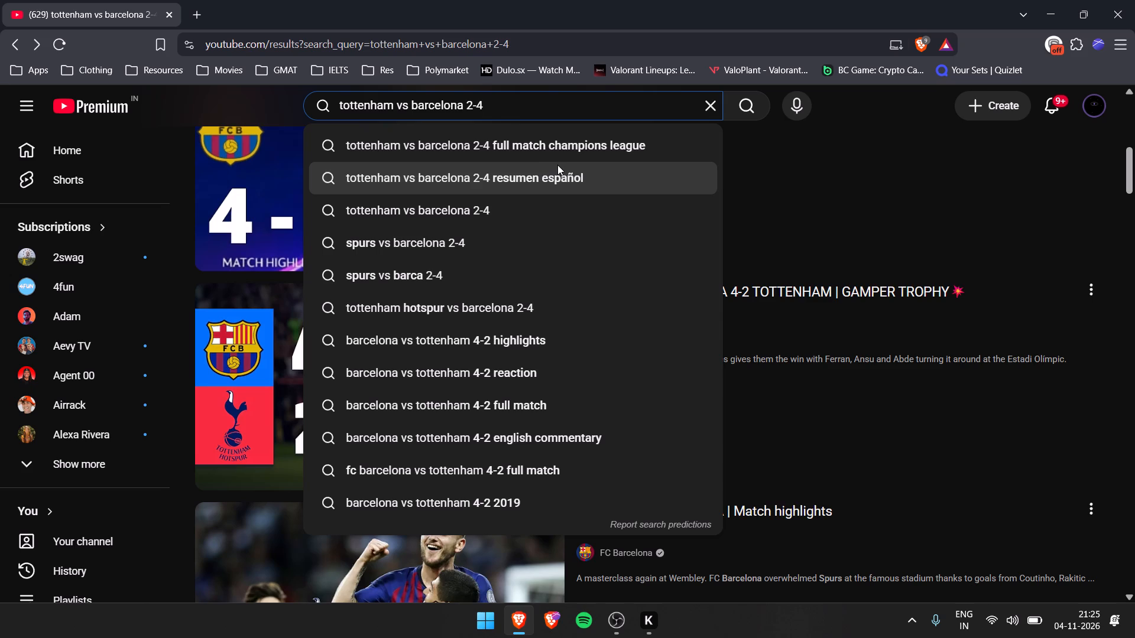
{"action": "key", "text": "c"}
{"action": "key", "text": "h"}
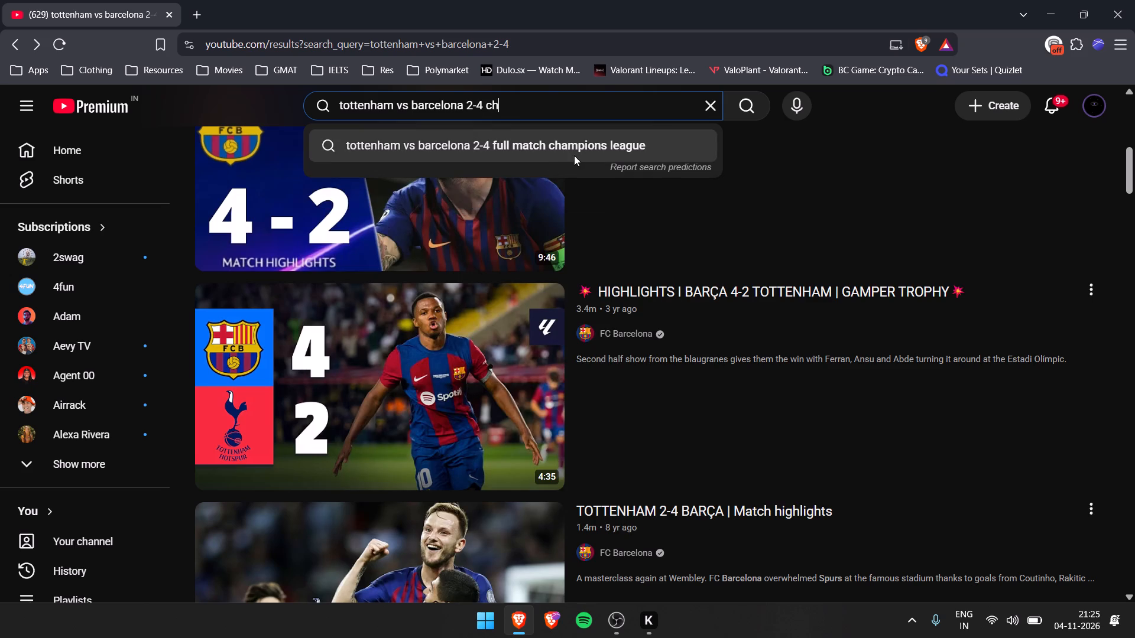
{"action": "left_click", "coordinate": [575, 155]}
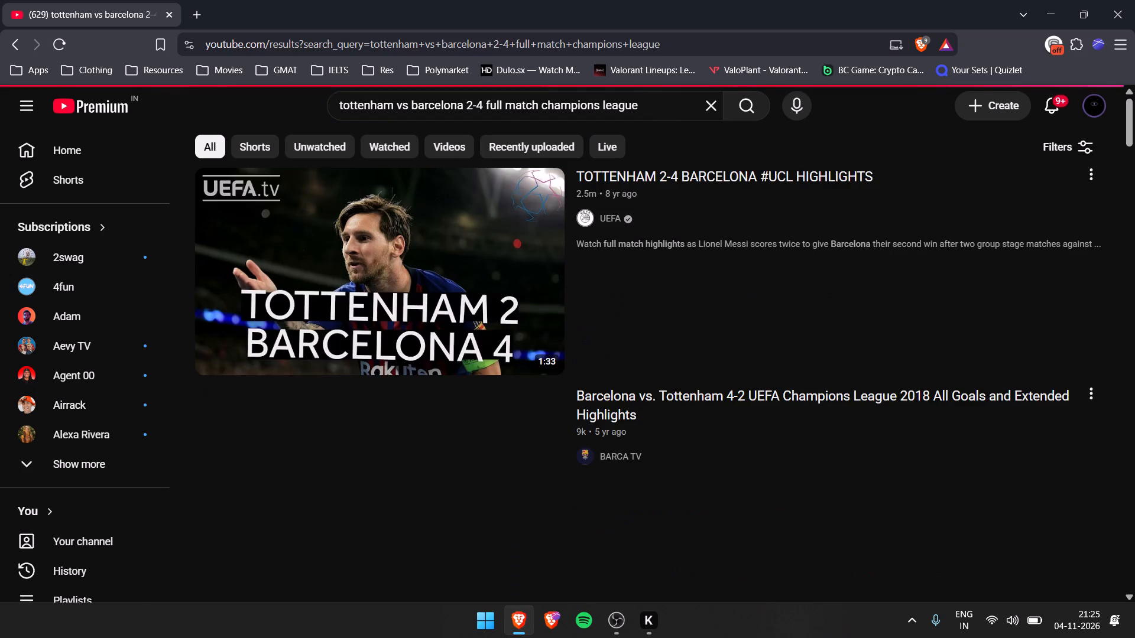
Find FC Barcelona's "TOTTENHAM 2-4 BARÇA | Match highlights" among the results and preview it from about 0:31 with sound.
{"action": "scroll", "coordinate": [636, 232], "scroll_direction": "down", "scroll_amount": 4}
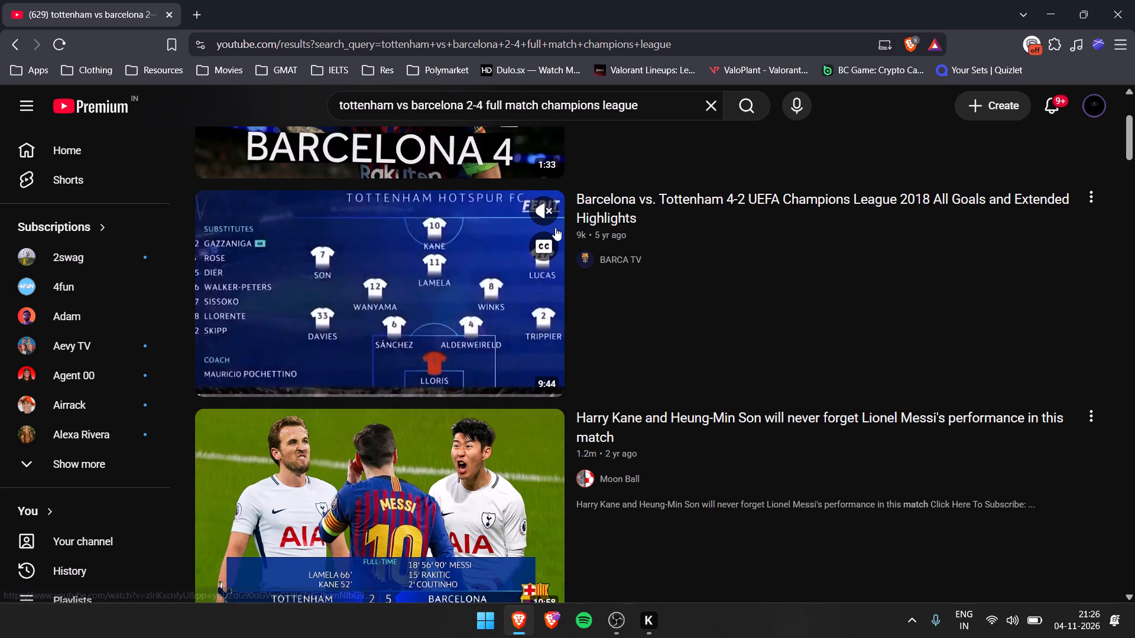
{"action": "scroll", "coordinate": [485, 447], "scroll_direction": "down", "scroll_amount": 5}
{"action": "scroll", "coordinate": [485, 351], "scroll_direction": "down", "scroll_amount": 7}
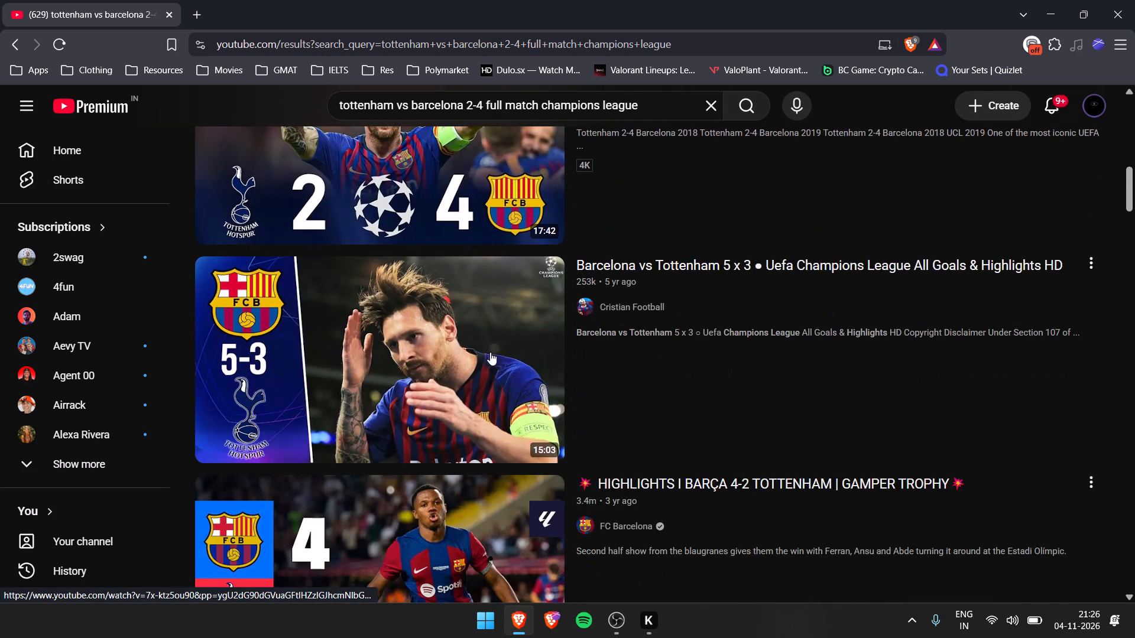
{"action": "scroll", "coordinate": [507, 343], "scroll_direction": "down", "scroll_amount": 9}
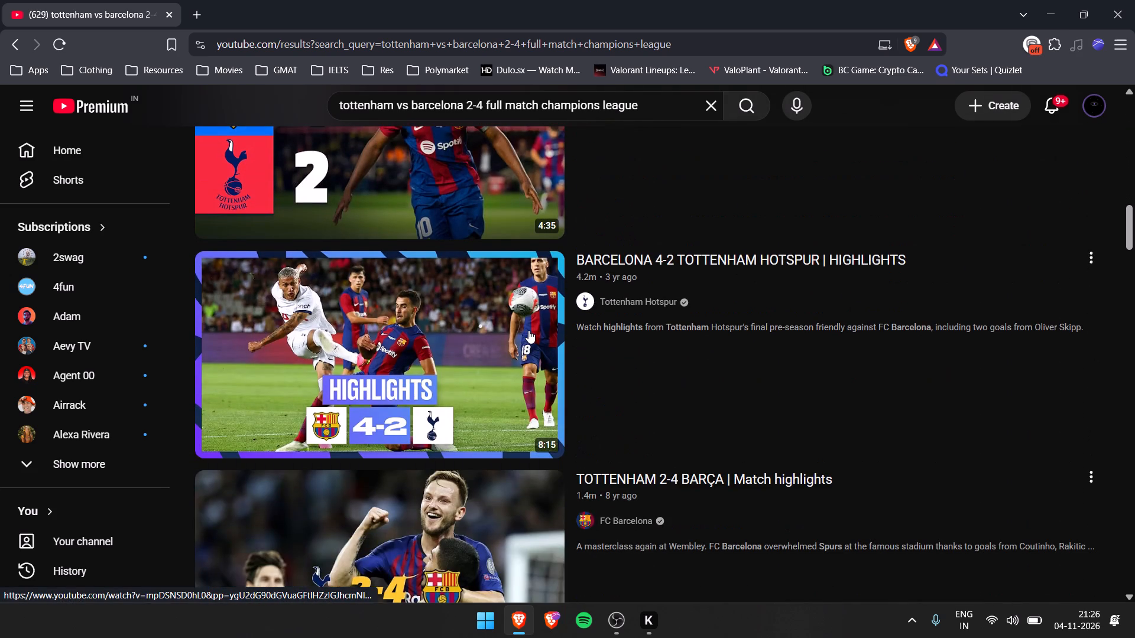
{"action": "scroll", "coordinate": [532, 327], "scroll_direction": "down", "scroll_amount": 5}
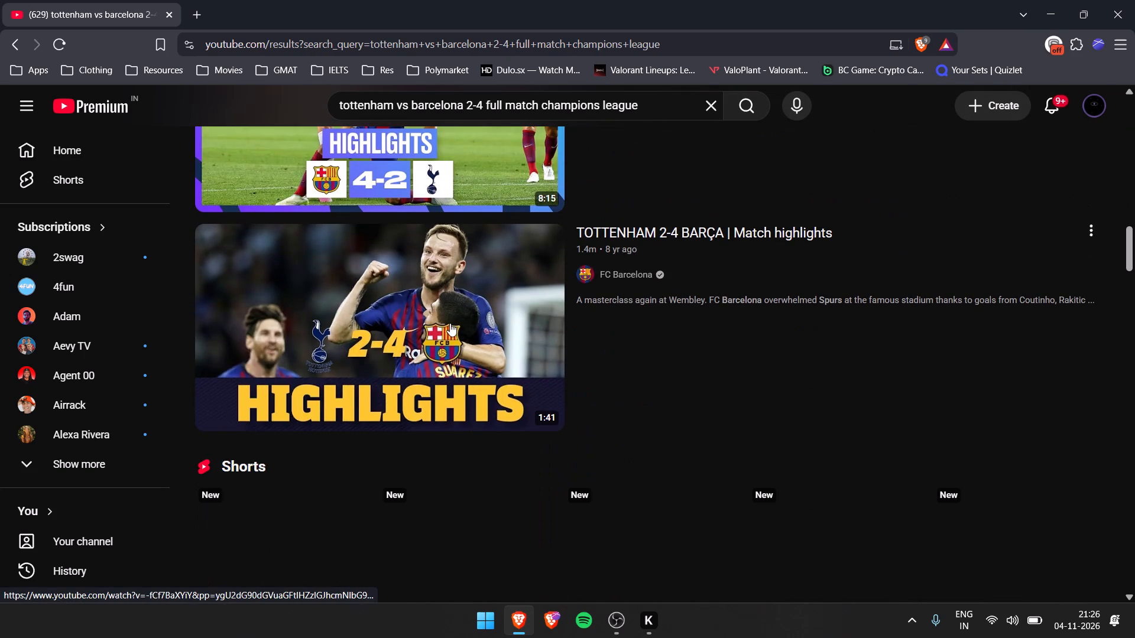
{"action": "scroll", "coordinate": [466, 312], "scroll_direction": "down", "scroll_amount": 4}
{"action": "scroll", "coordinate": [467, 311], "scroll_direction": "up", "scroll_amount": 3}
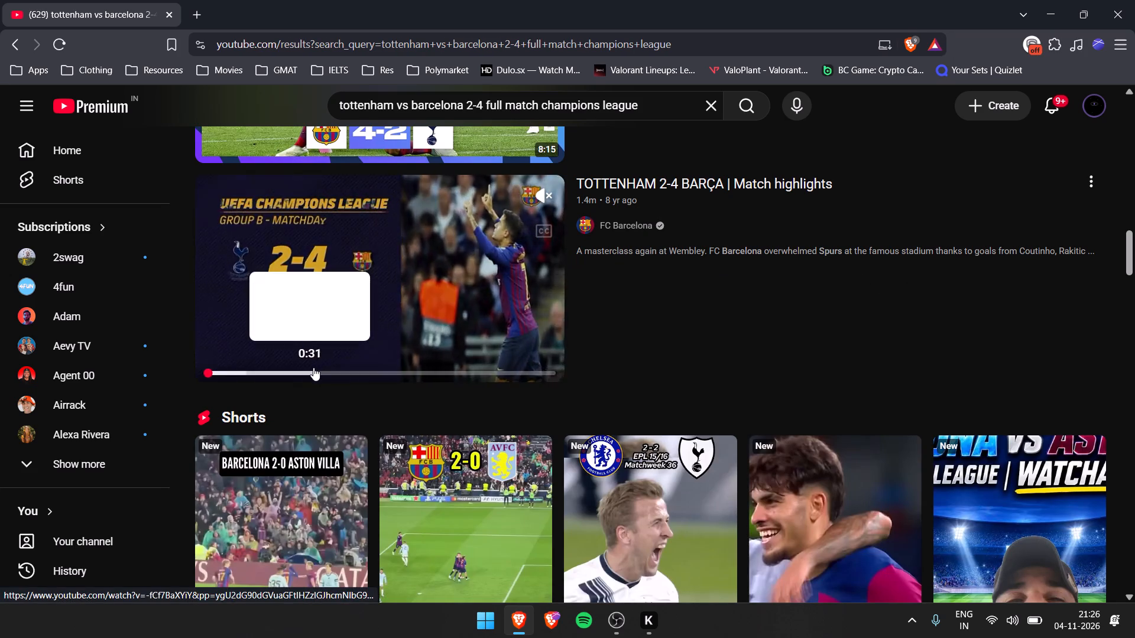
{"action": "left_click", "coordinate": [313, 367]}
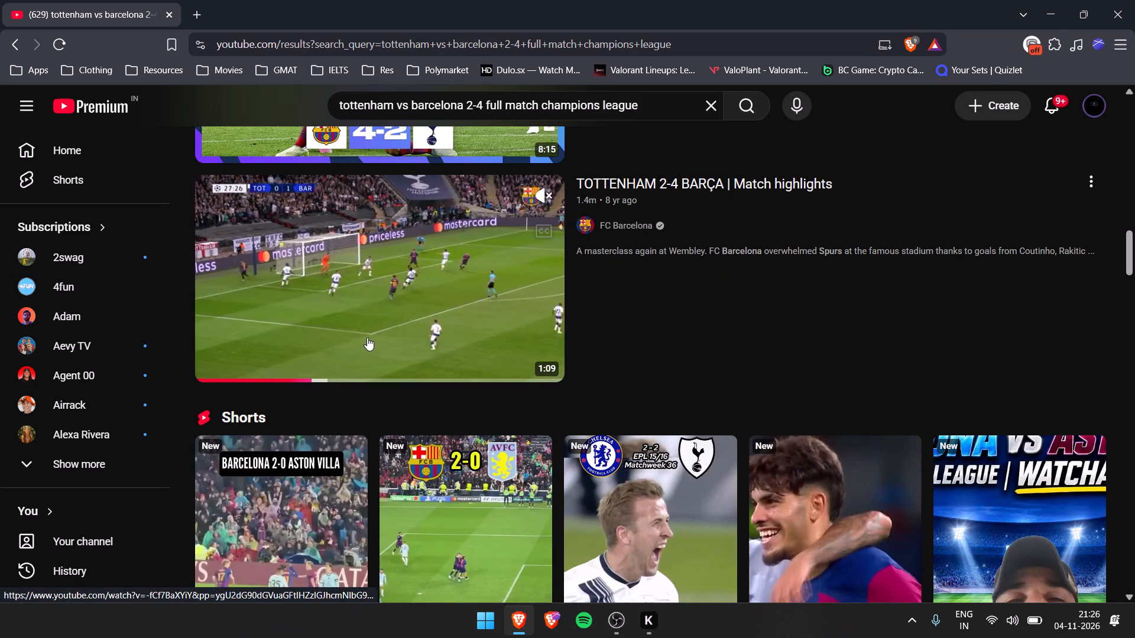
{"action": "left_click", "coordinate": [534, 194]}
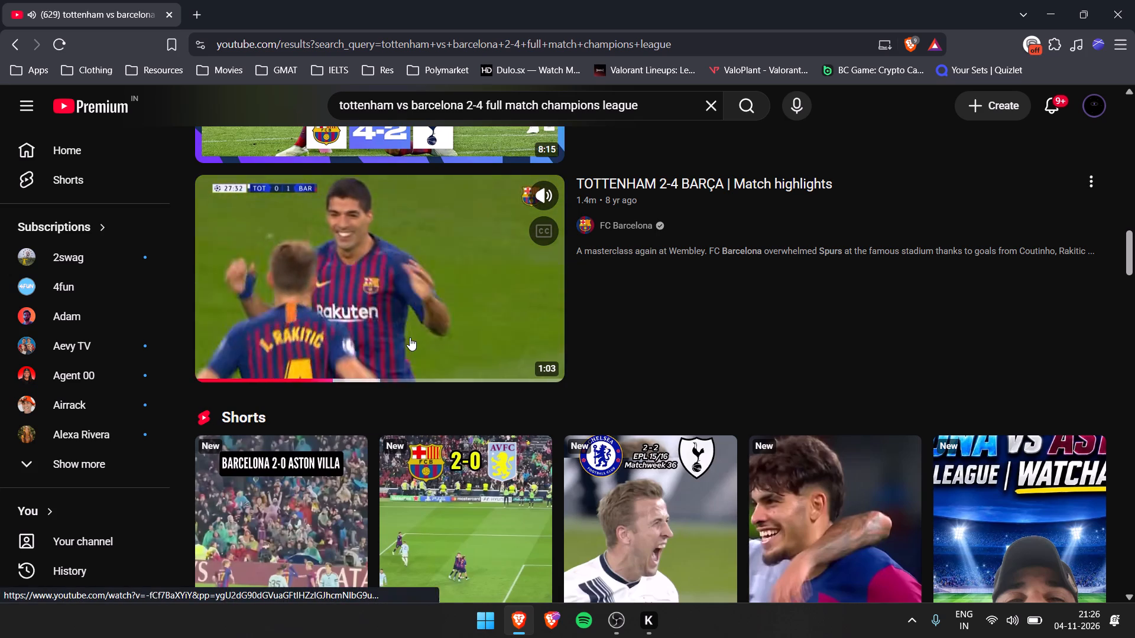
Open FC Barcelona's "TOTTENHAM 2-4 BARÇA | Match highlights" video from the search results.
{"action": "left_click", "coordinate": [301, 368]}
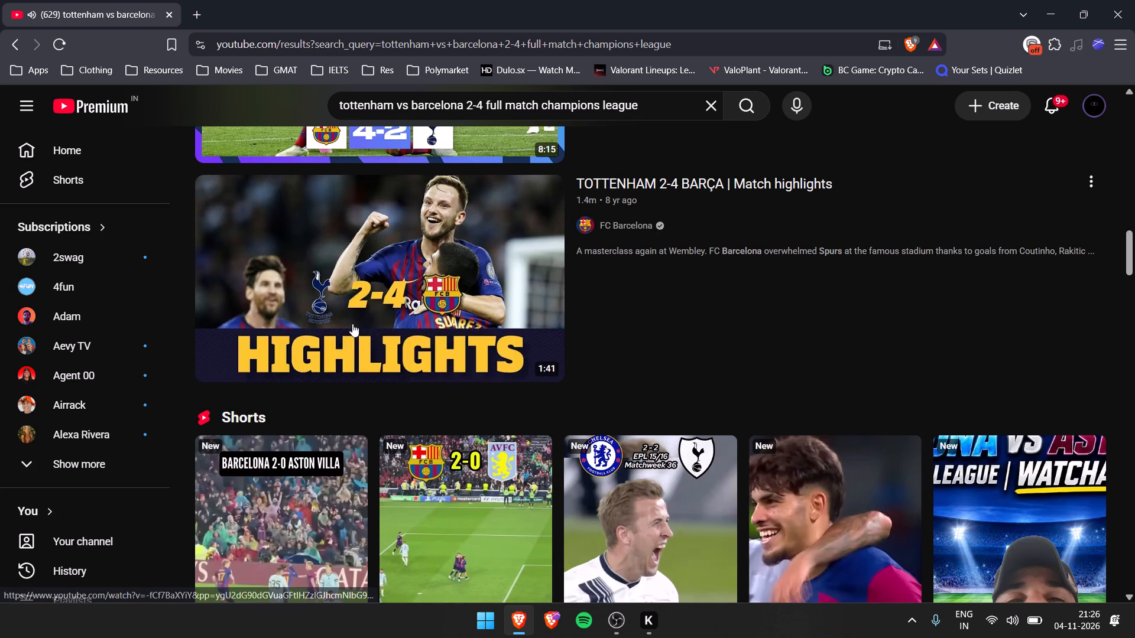
{"action": "left_click", "coordinate": [363, 316]}
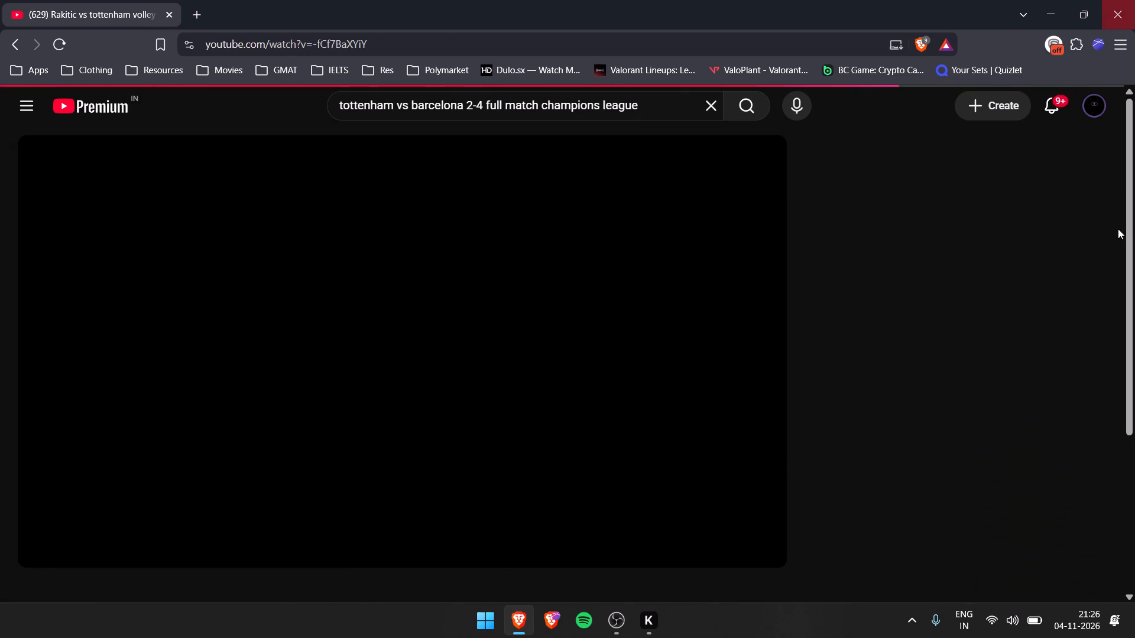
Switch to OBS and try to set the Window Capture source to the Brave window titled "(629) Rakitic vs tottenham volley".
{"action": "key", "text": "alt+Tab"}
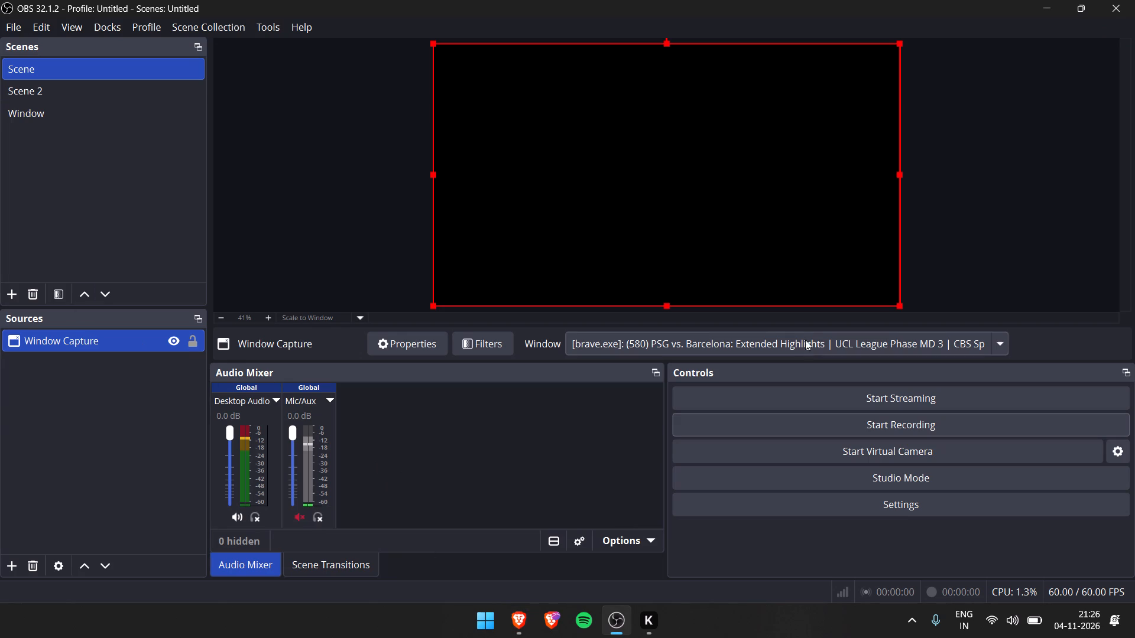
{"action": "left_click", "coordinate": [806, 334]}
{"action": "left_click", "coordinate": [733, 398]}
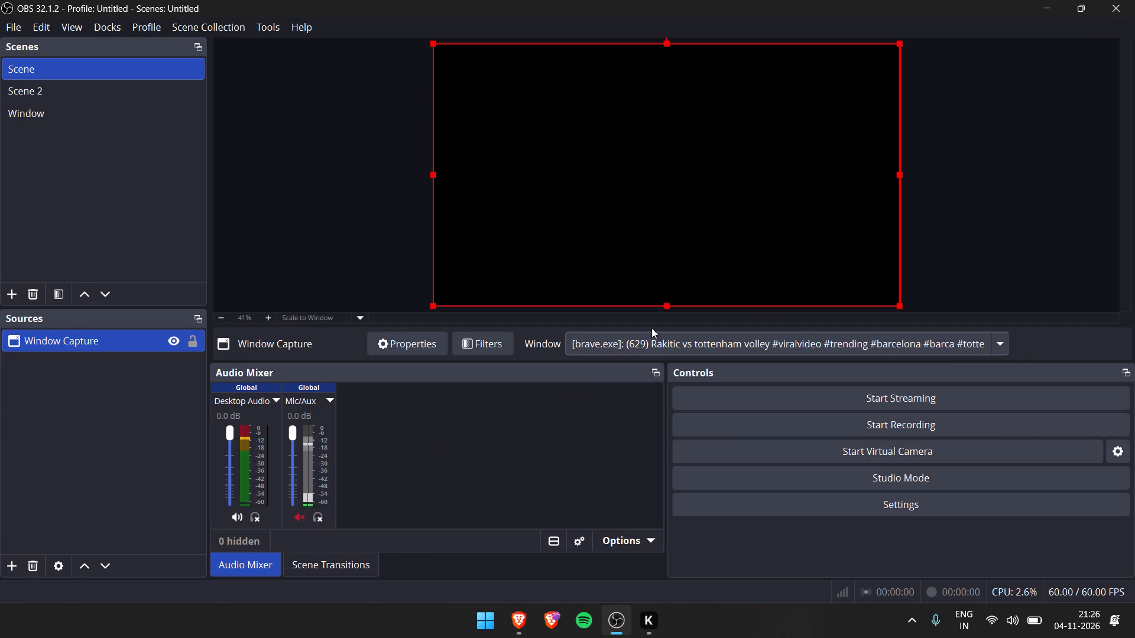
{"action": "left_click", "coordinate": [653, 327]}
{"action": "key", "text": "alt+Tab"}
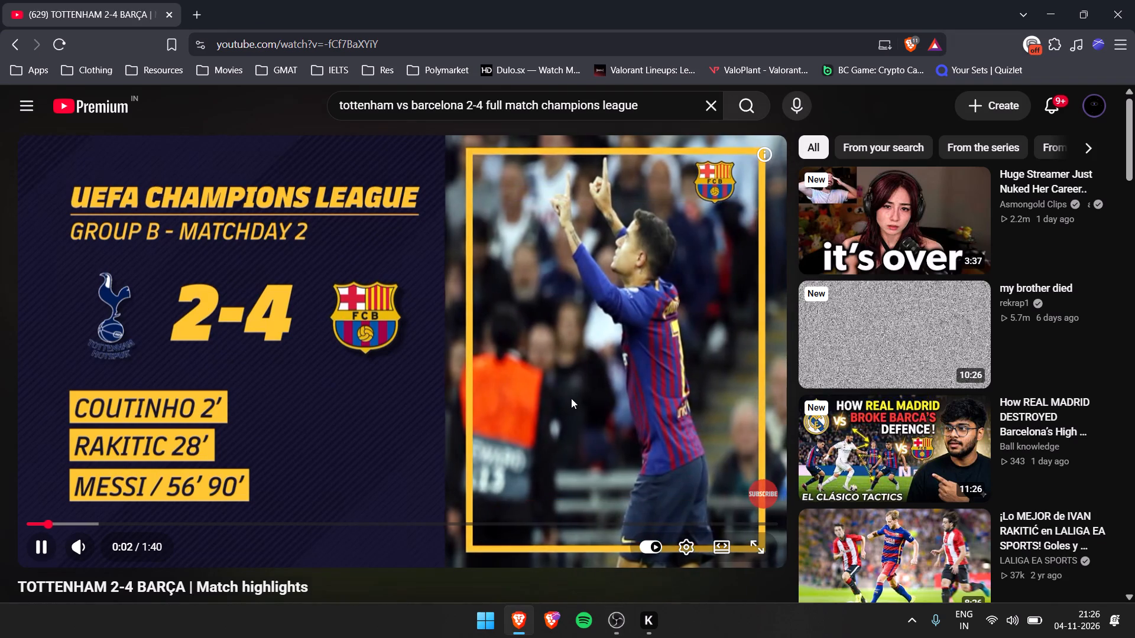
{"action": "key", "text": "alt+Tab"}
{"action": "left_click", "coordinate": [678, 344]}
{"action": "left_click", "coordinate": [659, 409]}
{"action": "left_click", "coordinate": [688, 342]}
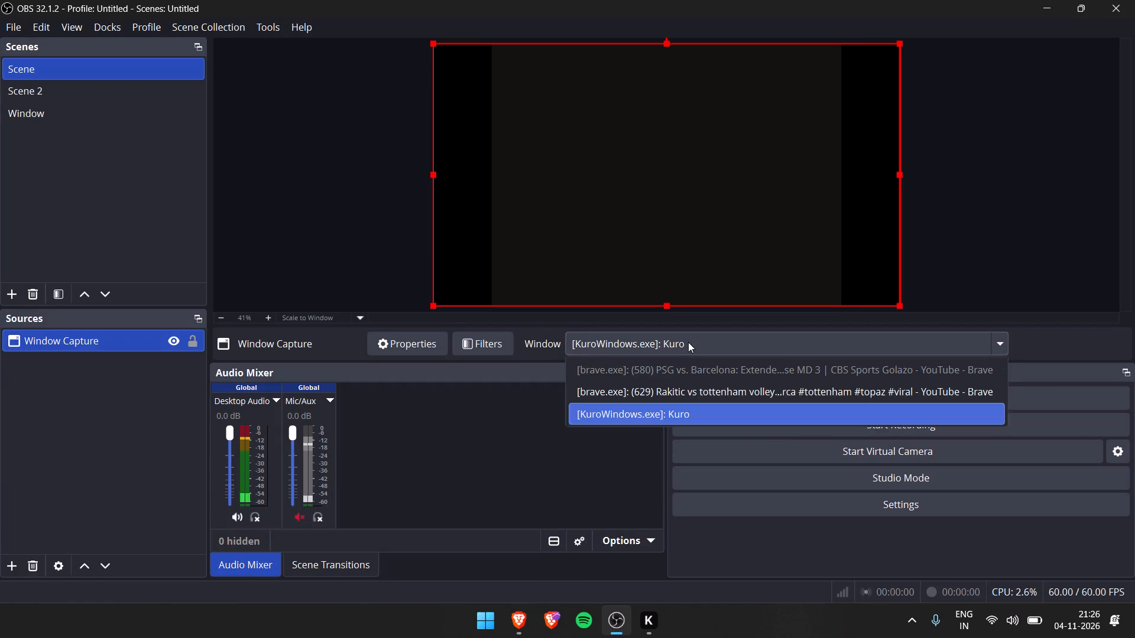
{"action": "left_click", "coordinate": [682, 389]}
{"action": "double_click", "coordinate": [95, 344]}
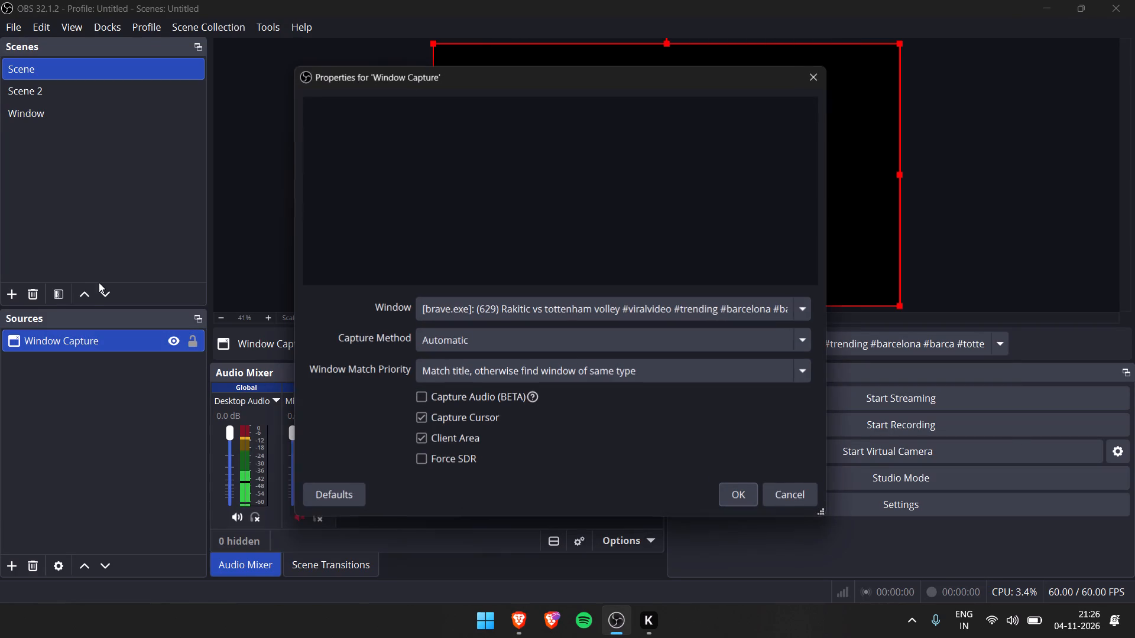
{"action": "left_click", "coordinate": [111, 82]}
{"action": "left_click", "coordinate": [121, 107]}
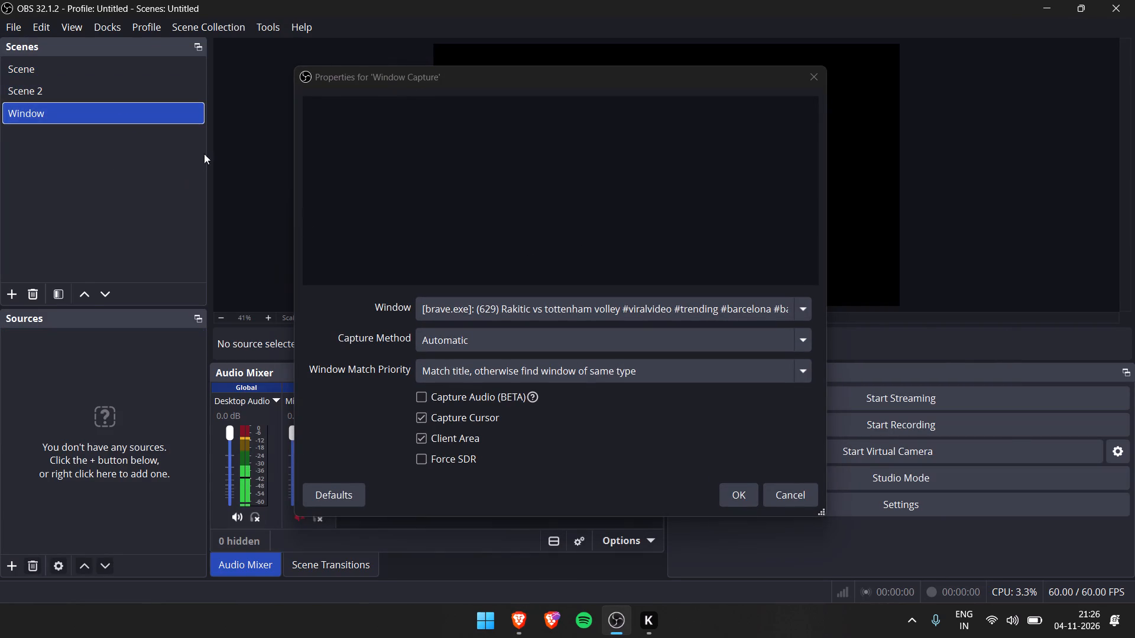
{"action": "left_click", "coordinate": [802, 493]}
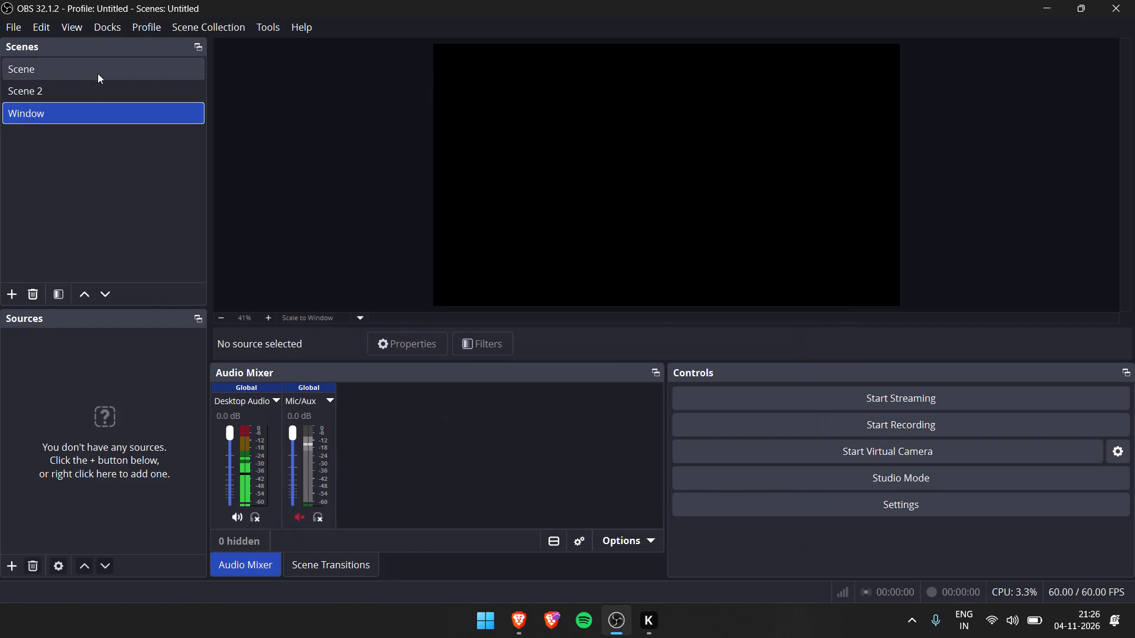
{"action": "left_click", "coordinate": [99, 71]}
Set the Window Capture source to the Brave window playing "TOTTENHAM 2-4 BARÇA | Match highlights".
{"action": "left_click", "coordinate": [660, 338]}
{"action": "left_click", "coordinate": [648, 397]}
Play the match highlights full screen in Brave at HD quality, cued to about 0:24 before Rakitic's goal.
{"action": "key", "text": "alt+Tab"}
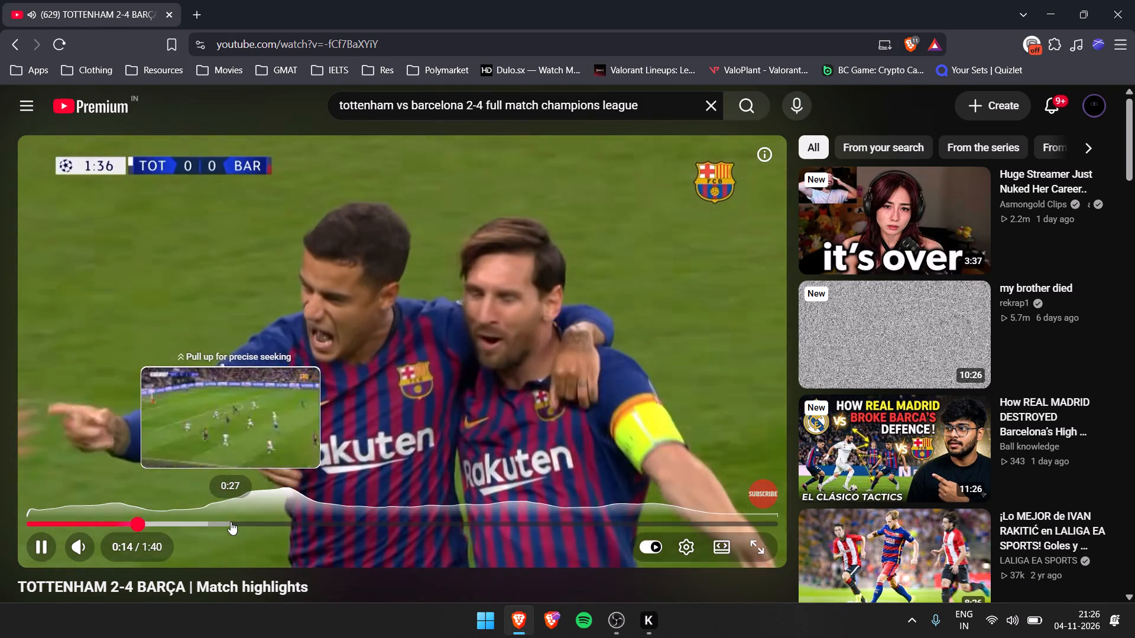
{"action": "left_click", "coordinate": [231, 522]}
{"action": "left_click", "coordinate": [761, 547]}
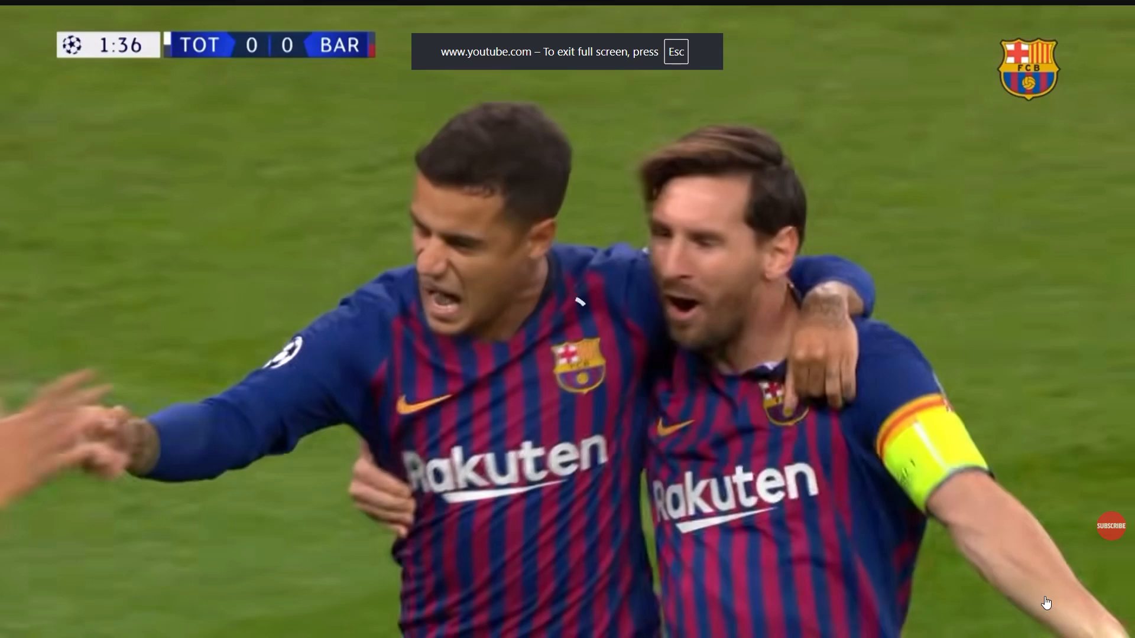
{"action": "left_click", "coordinate": [1069, 615]}
{"action": "left_click", "coordinate": [1083, 567]}
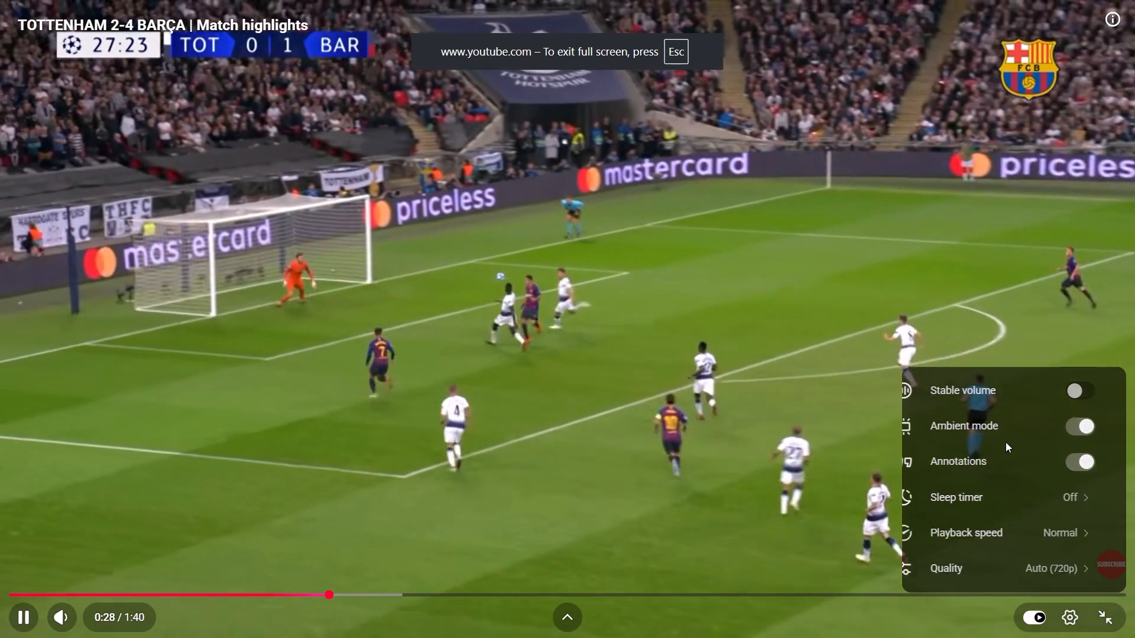
{"action": "left_click", "coordinate": [1048, 346]}
{"action": "key", "text": "Left"}
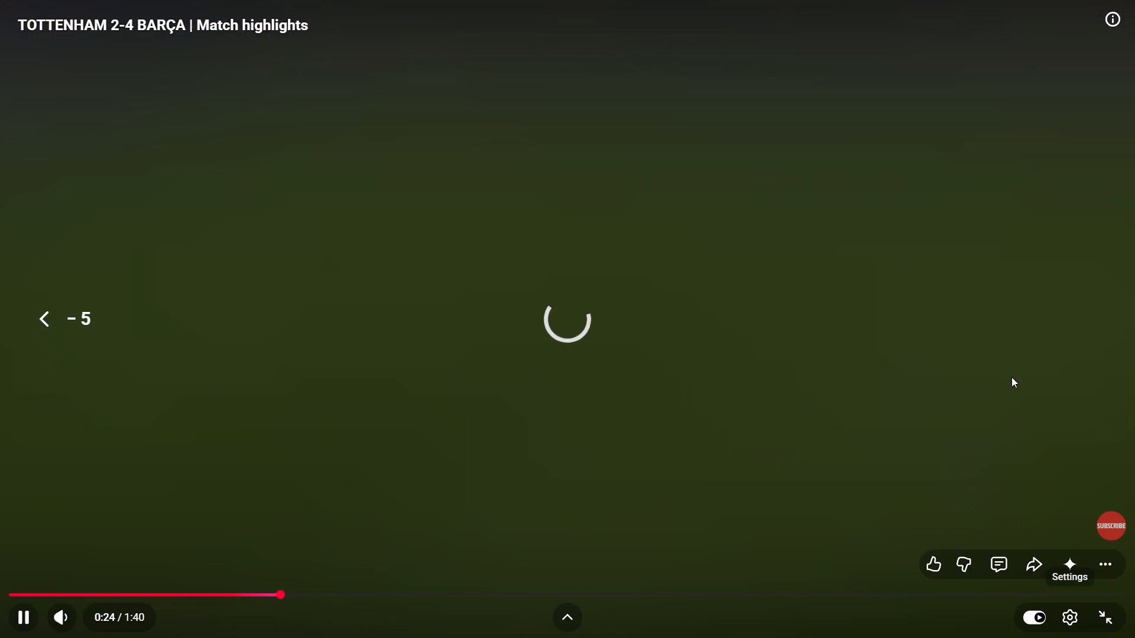
Record Rakitic's goal and its replay in OBS, dismissing the suggested-video card over the picture and rewinding 5 seconds for a clean take.
{"action": "key", "text": "alt+Tab"}
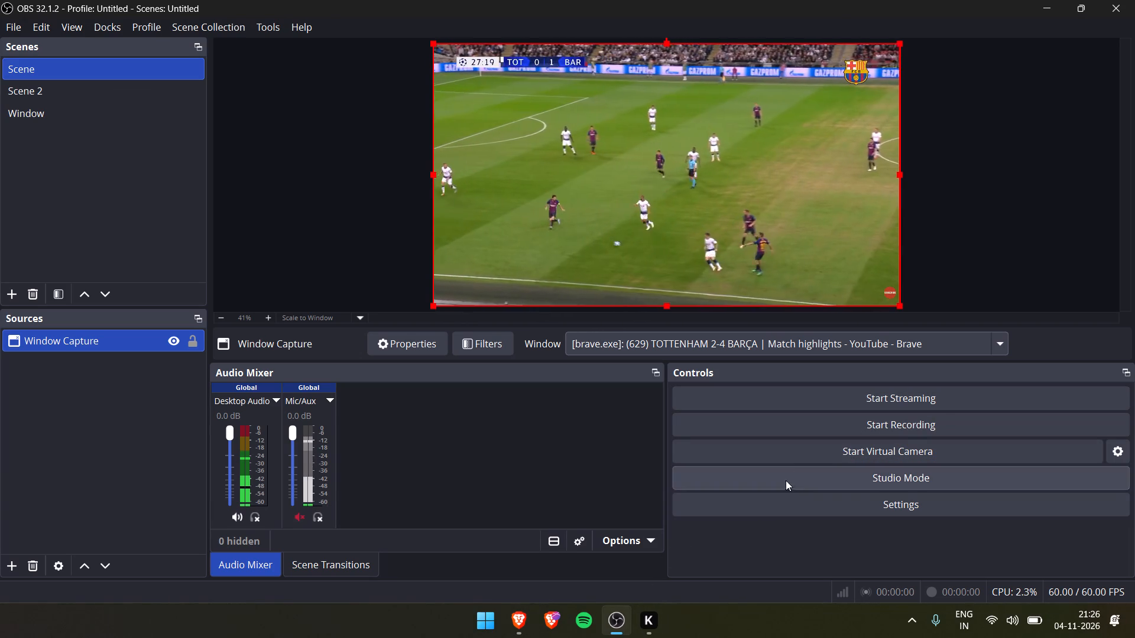
{"action": "left_click", "coordinate": [842, 426]}
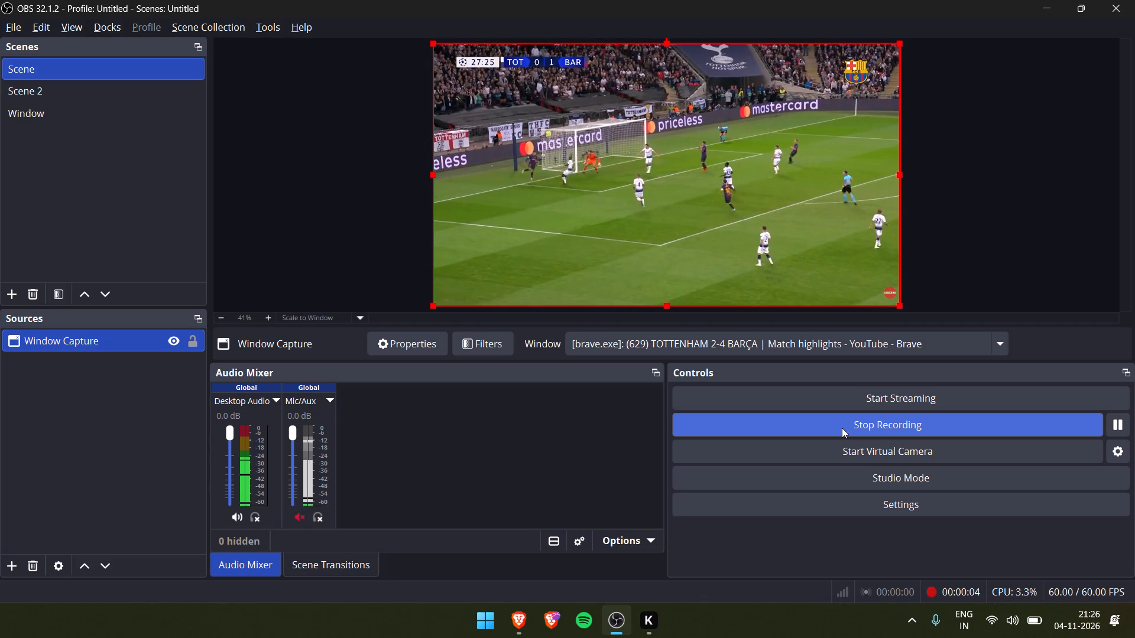
{"action": "key", "text": "alt+Tab"}
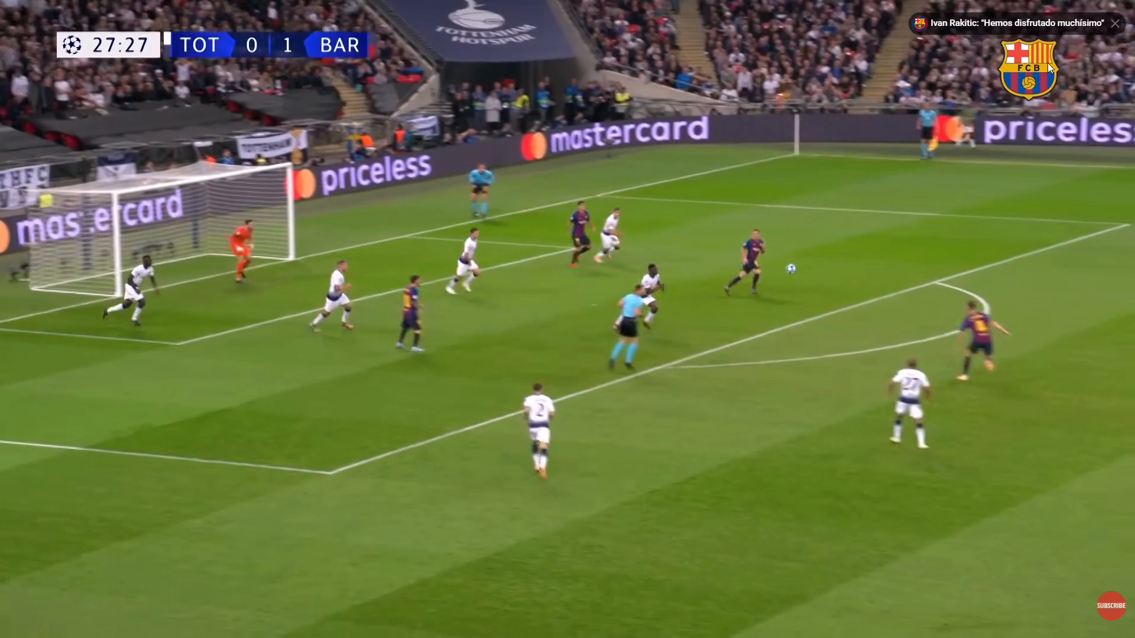
{"action": "left_click", "coordinate": [1110, 23]}
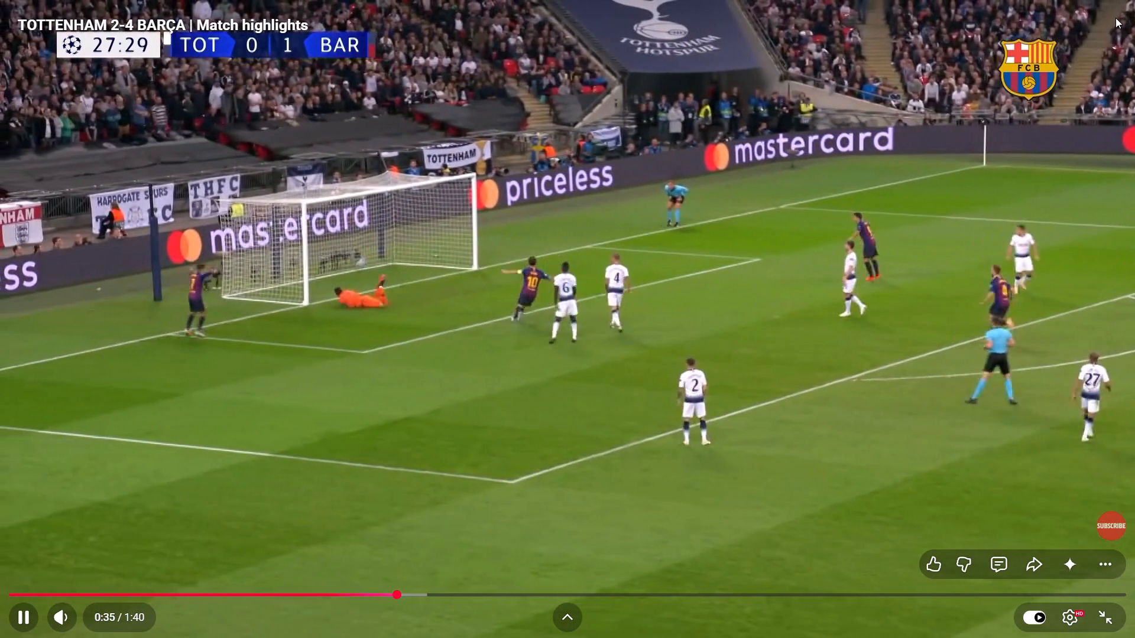
{"action": "key", "text": "Left"}
{"action": "key", "text": "alt+Tab"}
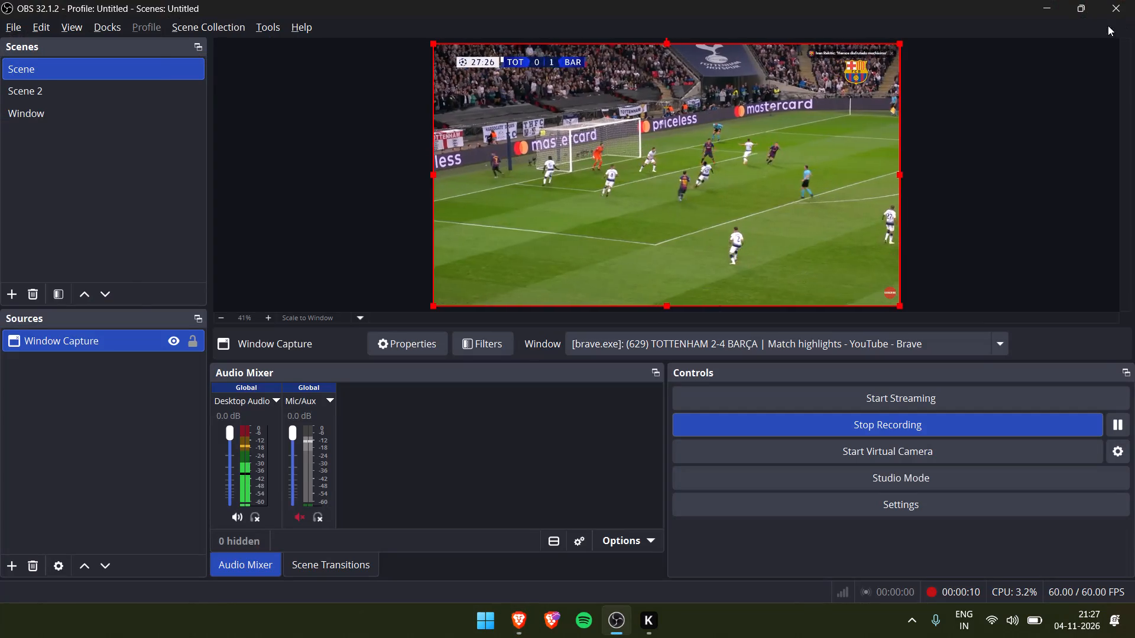
{"action": "key", "text": "alt+Tab"}
{"action": "left_click", "coordinate": [1122, 22]}
{"action": "key", "text": "alt+Tab"}
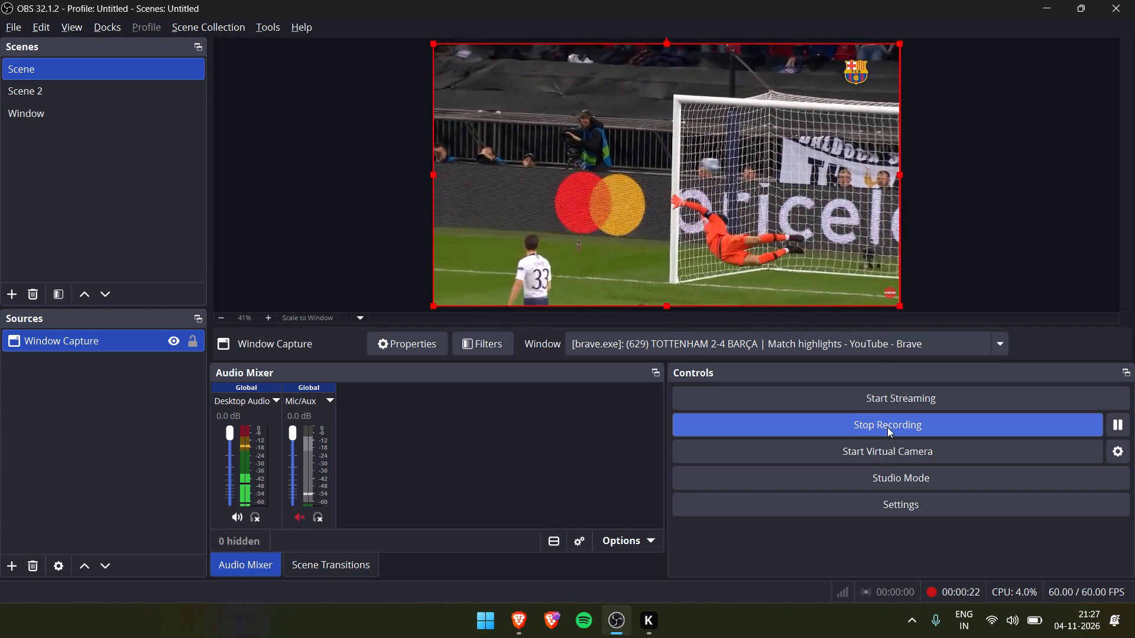
{"action": "left_click", "coordinate": [887, 427]}
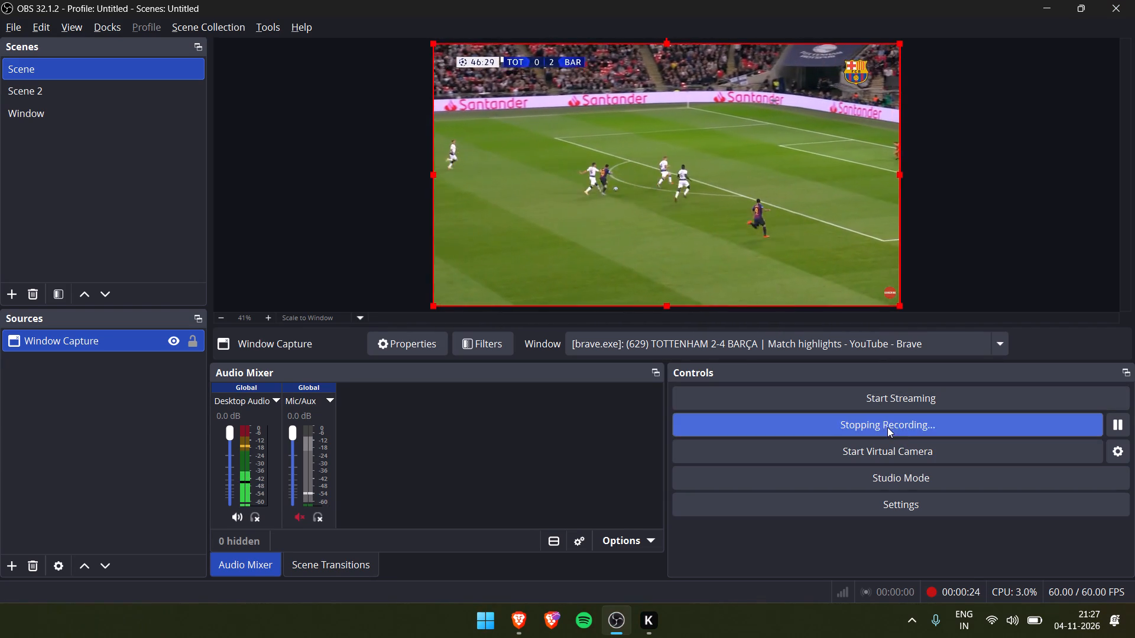
Pause the highlights in Brave and return from full screen to the YouTube search results.
{"action": "key", "text": "alt+Tab"}
{"action": "left_click", "coordinate": [741, 388]}
{"action": "key", "text": "Escape"}
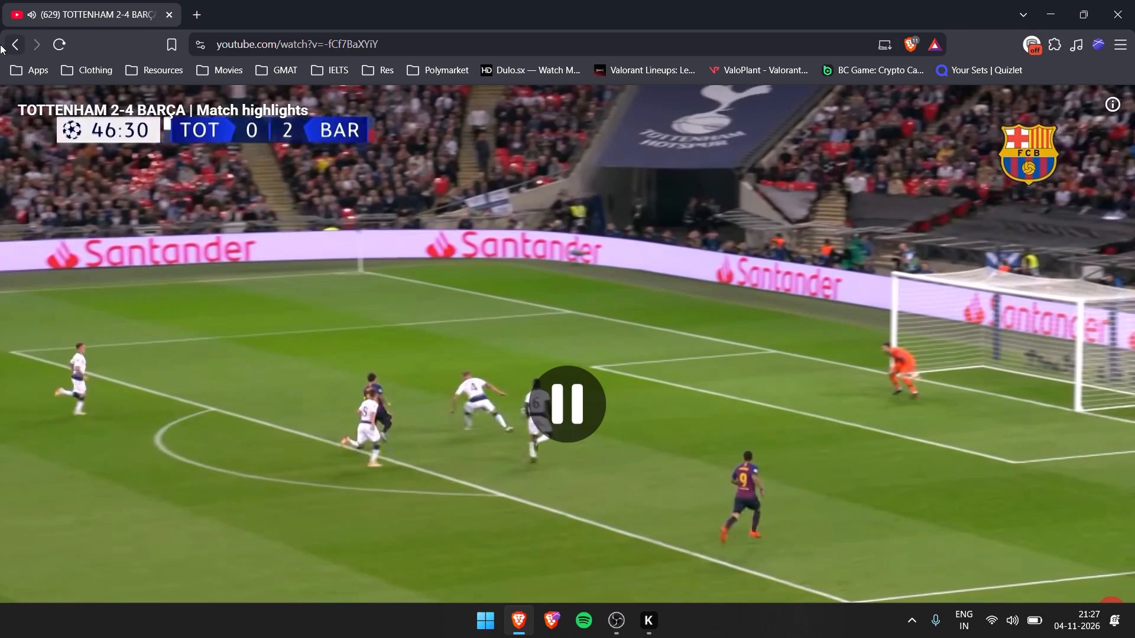
{"action": "left_click", "coordinate": [7, 44]}
Find ABINA PROJECT's "Tottenham vs Barcelona 2-4 I Highlights & Goals I Champions League 2018", check it around 3:19, and return to the results.
{"action": "scroll", "coordinate": [389, 347], "scroll_direction": "down", "scroll_amount": 5}
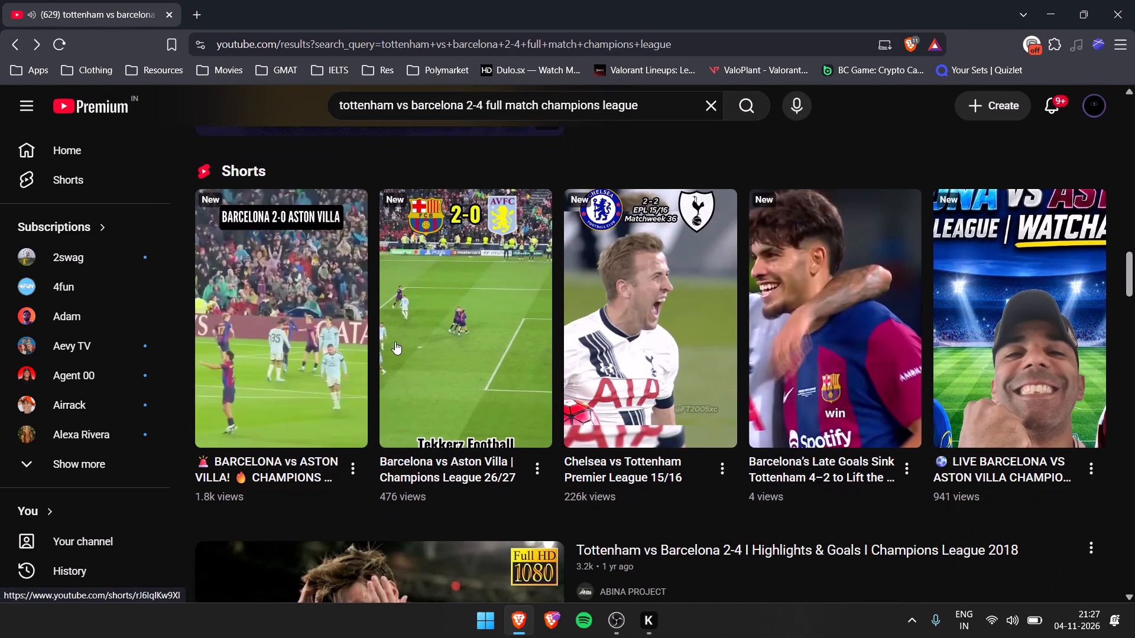
{"action": "scroll", "coordinate": [361, 366], "scroll_direction": "down", "scroll_amount": 4}
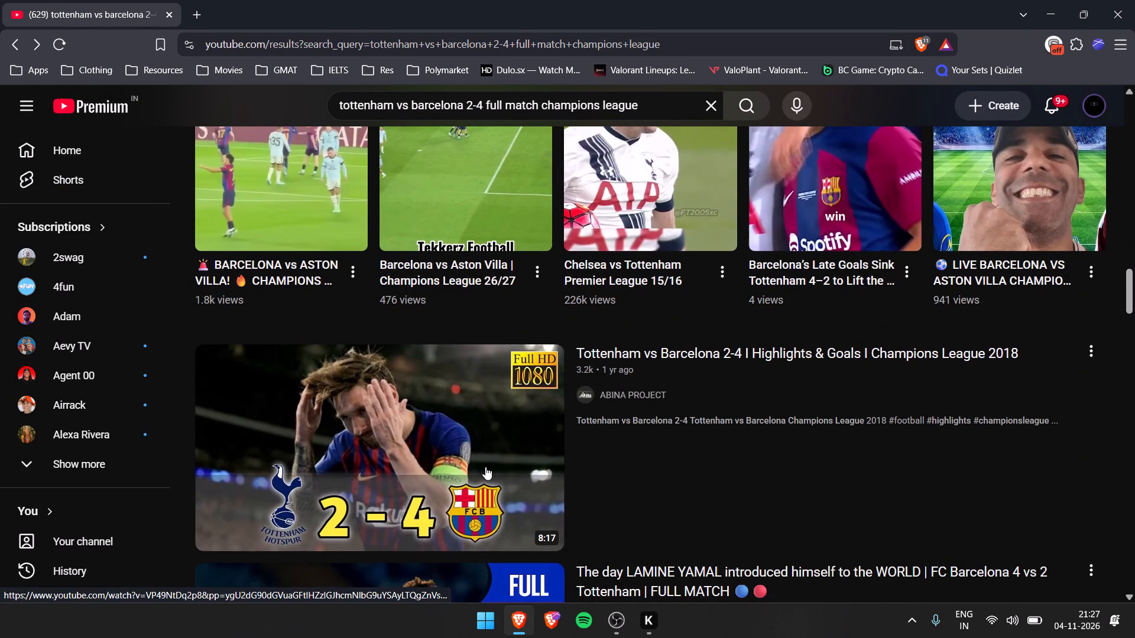
{"action": "scroll", "coordinate": [485, 442], "scroll_direction": "down", "scroll_amount": 5}
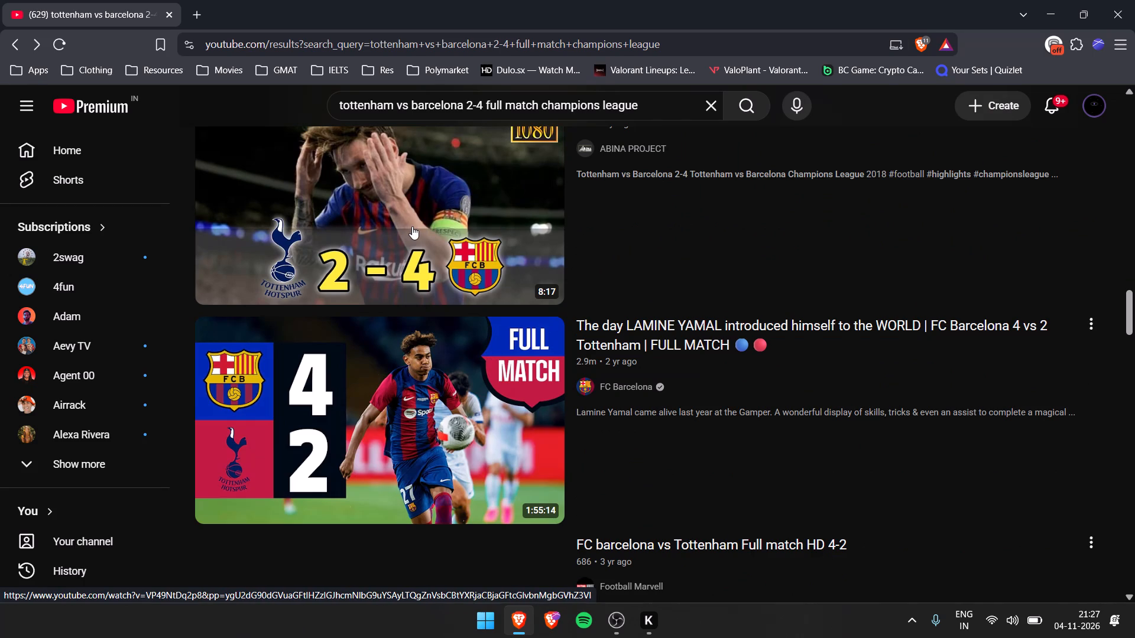
{"action": "scroll", "coordinate": [412, 226], "scroll_direction": "up", "scroll_amount": 1}
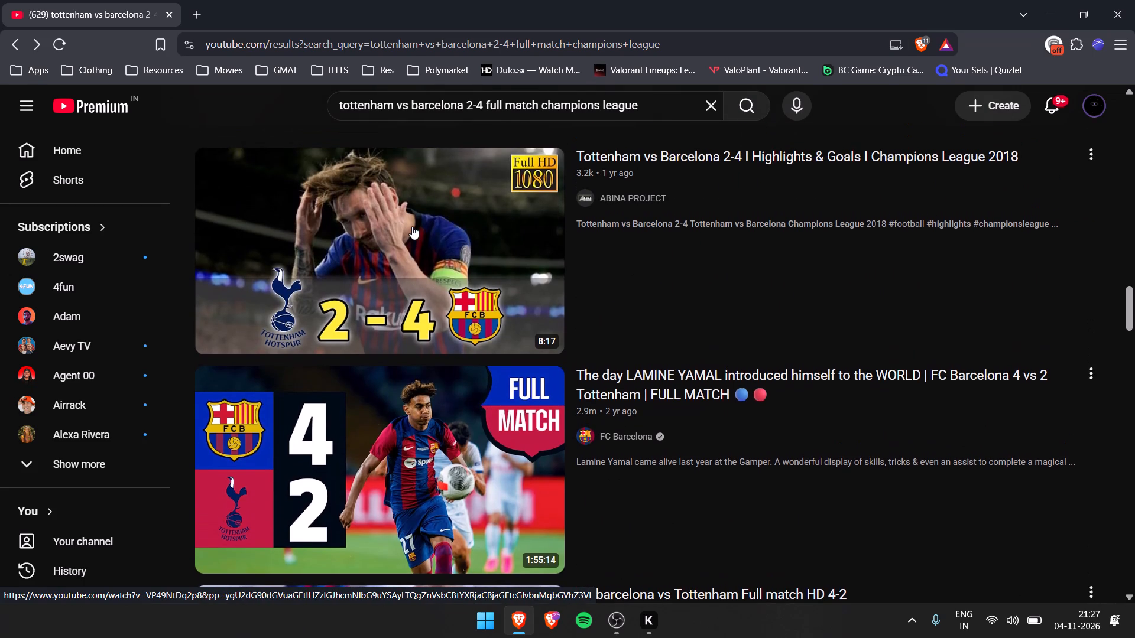
{"action": "scroll", "coordinate": [412, 226], "scroll_direction": "up", "scroll_amount": 2}
{"action": "left_click", "coordinate": [460, 311]}
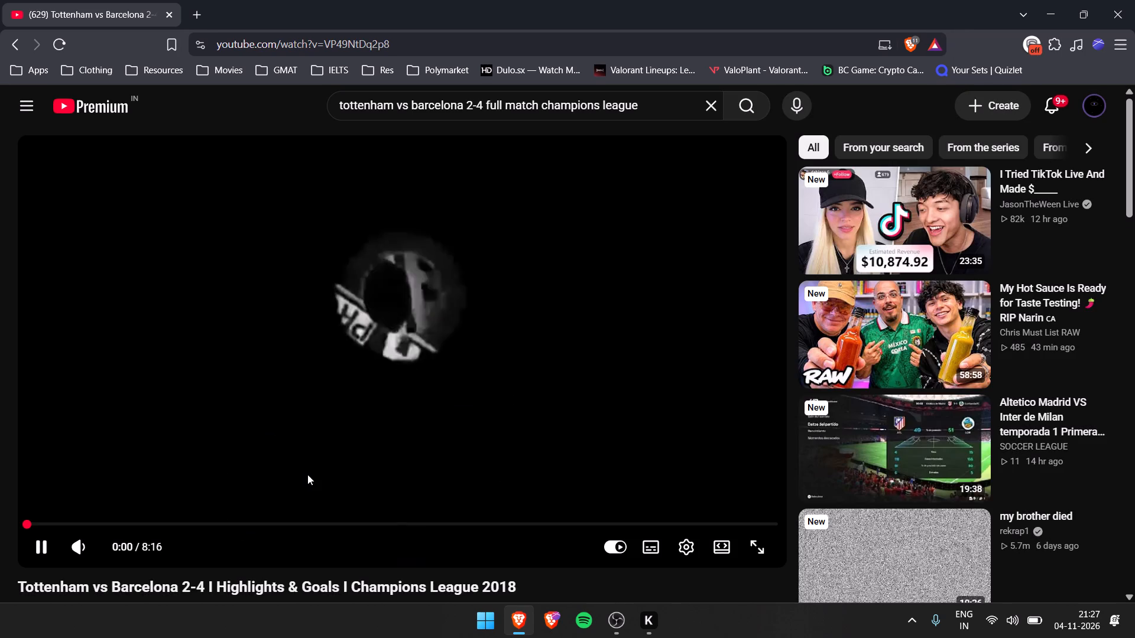
{"action": "left_click", "coordinate": [329, 520]}
{"action": "right_click_drag", "start_coordinate": [329, 520], "coordinate": [319, 516]}
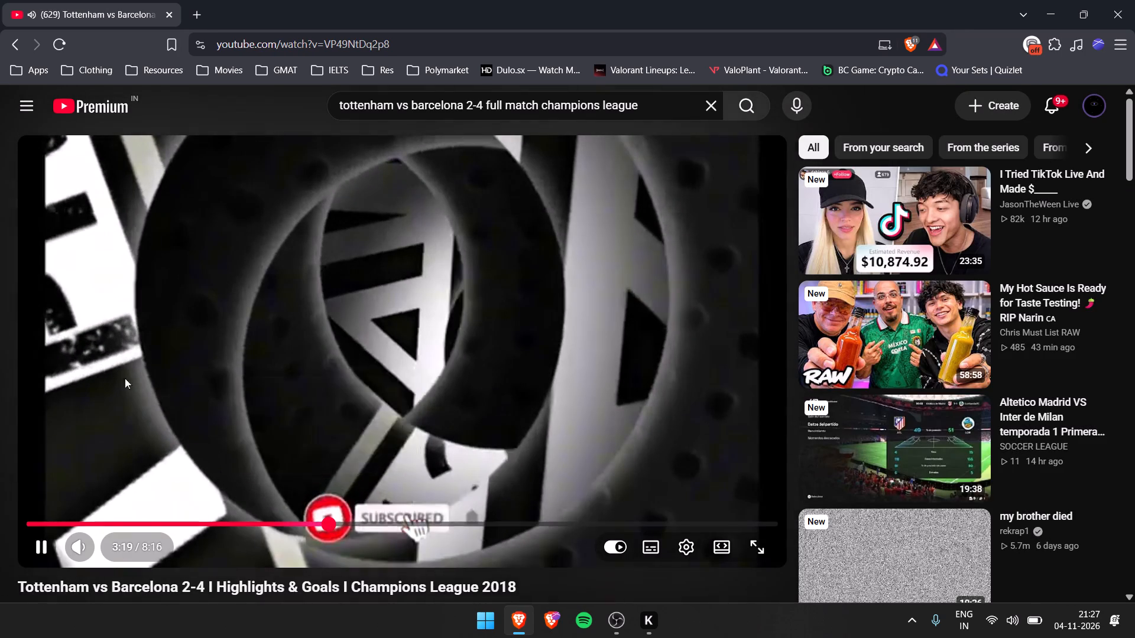
{"action": "left_click", "coordinate": [168, 106]}
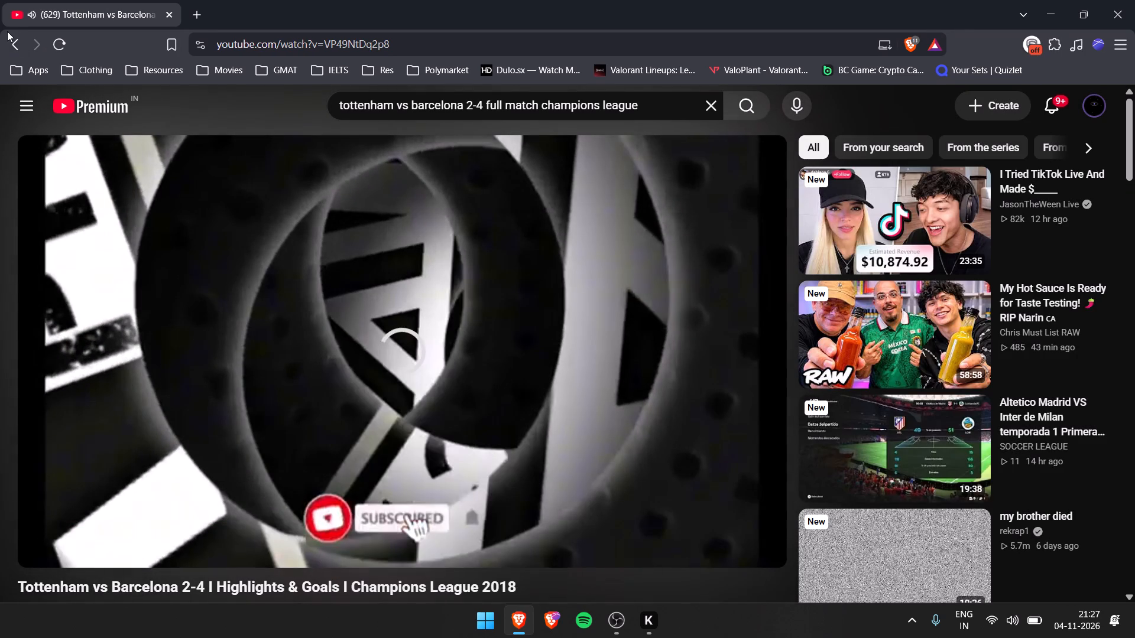
{"action": "left_click", "coordinate": [14, 44]}
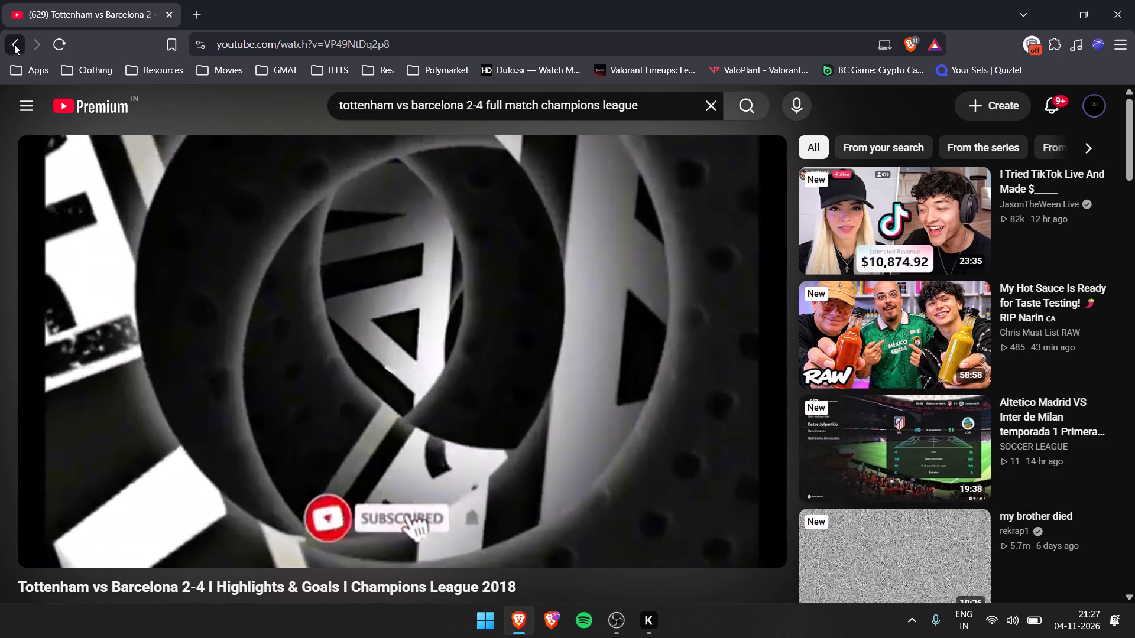
Open UEFA's "TOTTENHAM 2-4 BARCELONA #UCL HIGHLIGHTS" from the search results and play it from about 0:20.
{"action": "scroll", "coordinate": [523, 568], "scroll_direction": "up", "scroll_amount": 15}
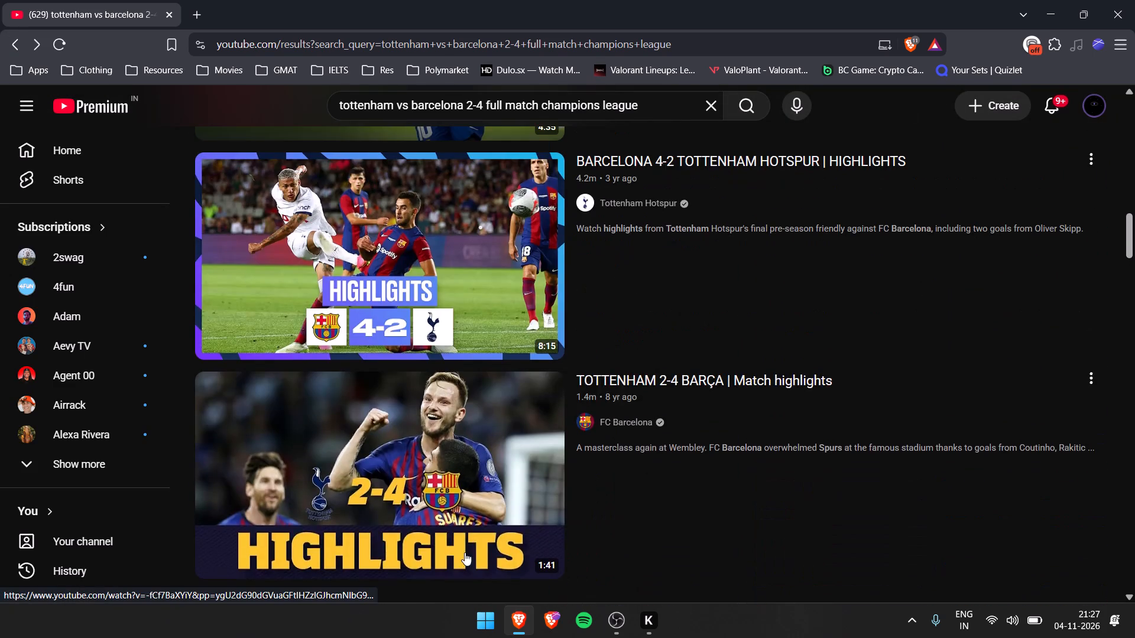
{"action": "scroll", "coordinate": [423, 484], "scroll_direction": "up", "scroll_amount": 12}
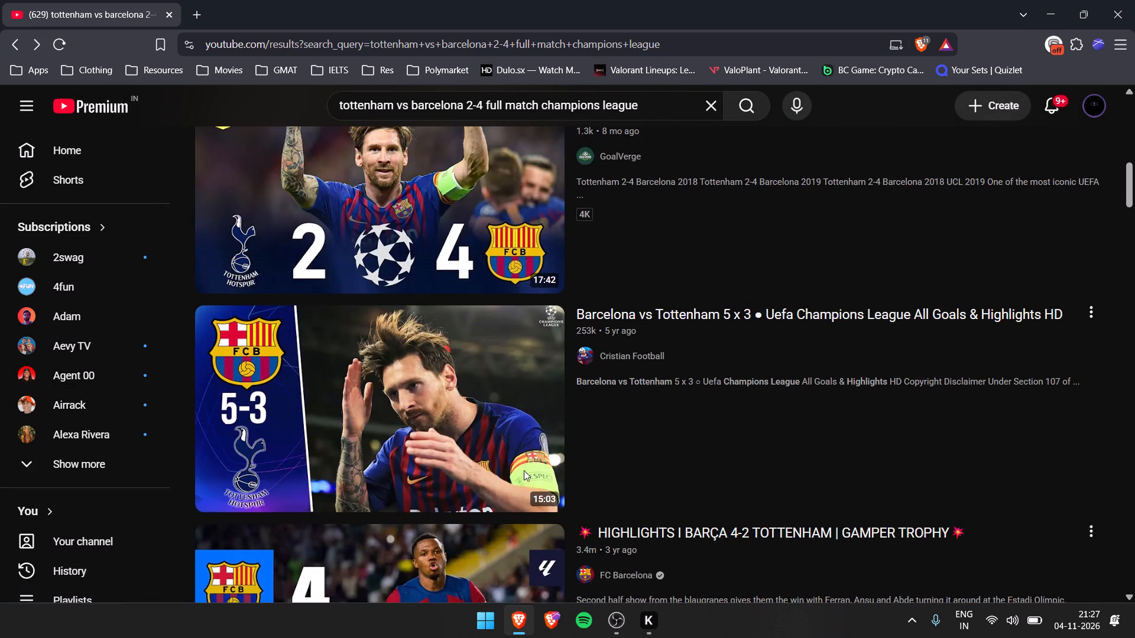
{"action": "scroll", "coordinate": [412, 486], "scroll_direction": "up", "scroll_amount": 14}
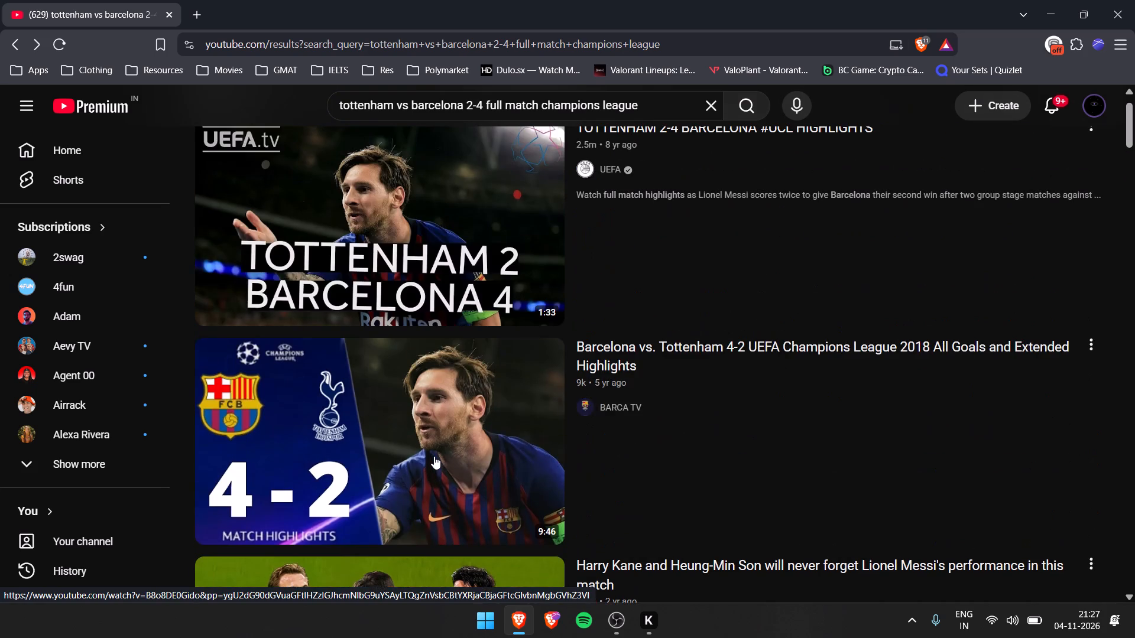
{"action": "scroll", "coordinate": [473, 236], "scroll_direction": "up", "scroll_amount": 2}
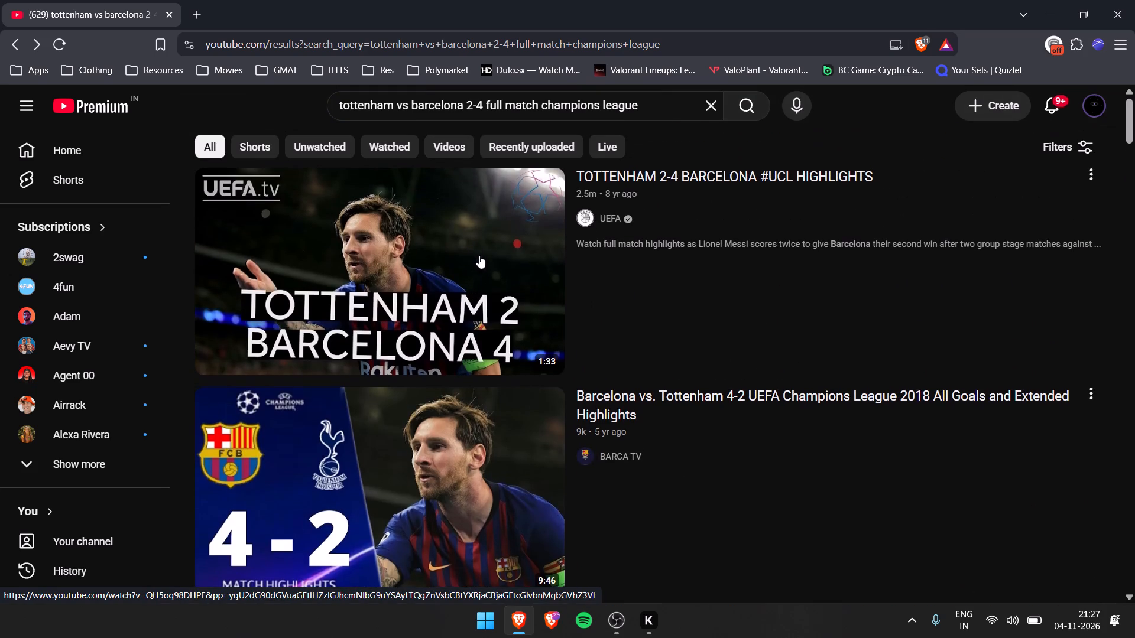
{"action": "left_click", "coordinate": [492, 245]}
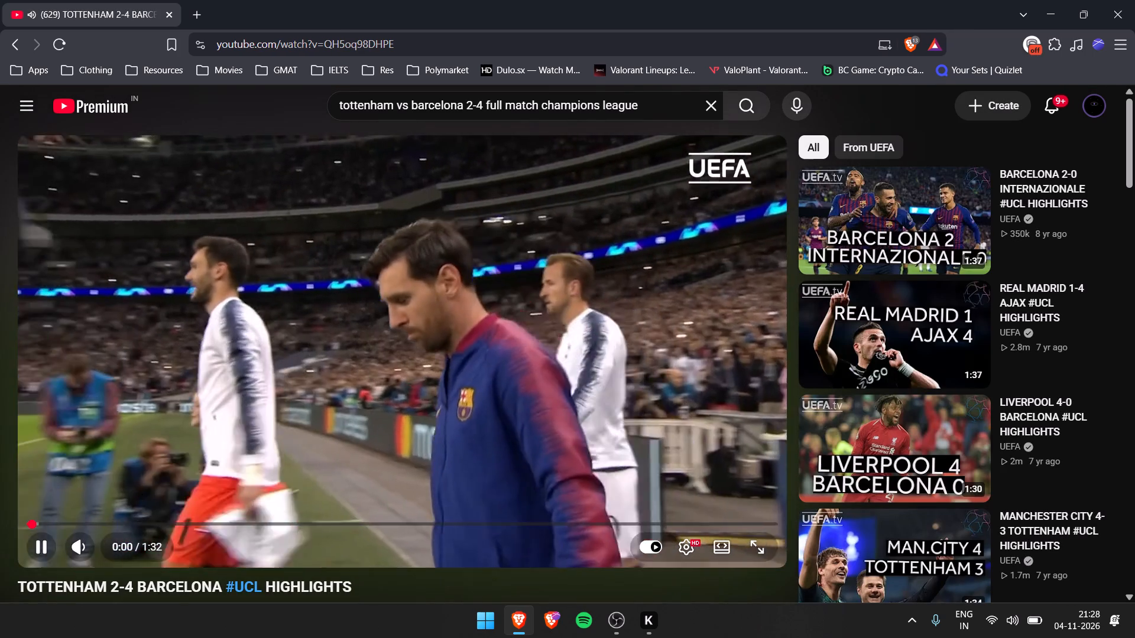
{"action": "left_click", "coordinate": [194, 521]}
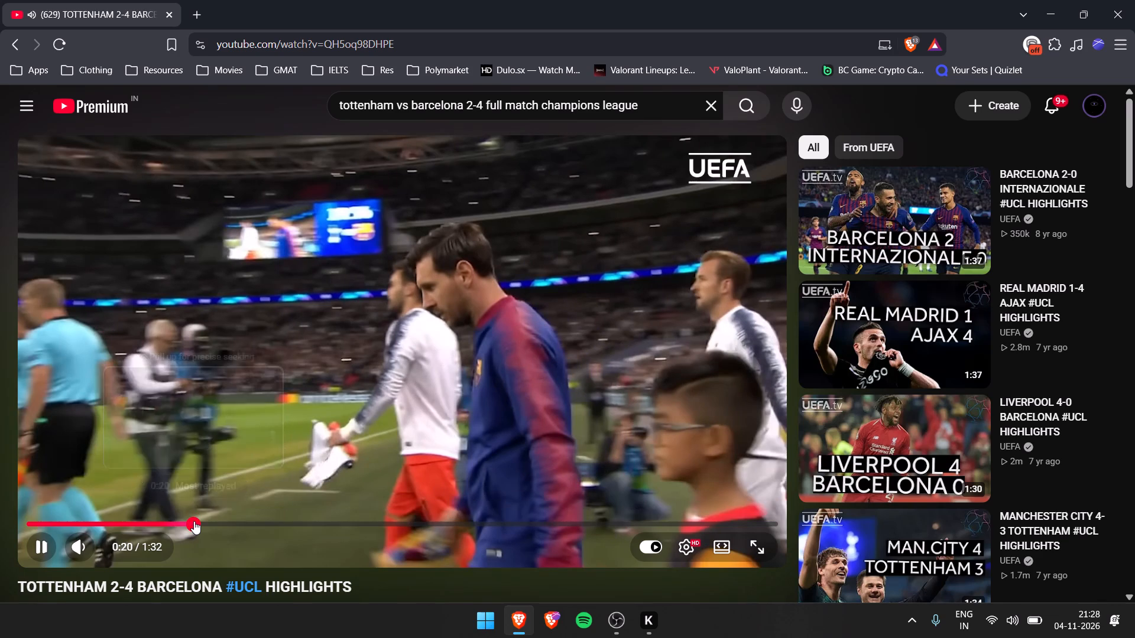
Return from UEFA's highlights to the search results and open GoalVerge's "Tottenham 2-4 Barcelona | UCL 2018 | Full 4K/HD | Extended Highlights".
{"action": "scroll", "coordinate": [640, 439], "scroll_direction": "down", "scroll_amount": 4}
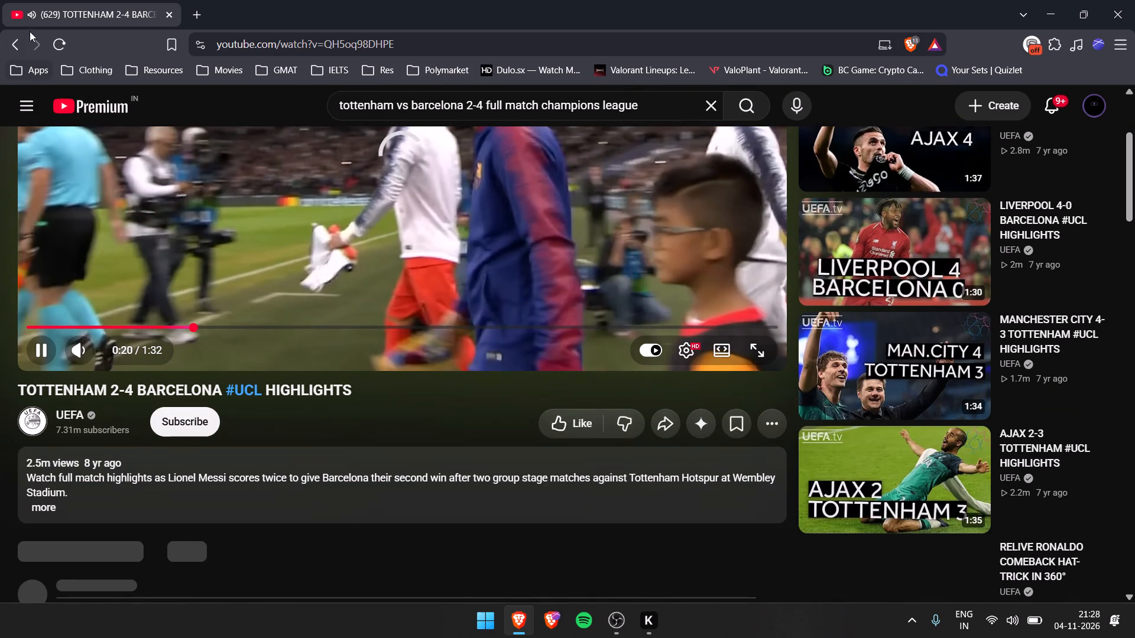
{"action": "left_click", "coordinate": [24, 42]}
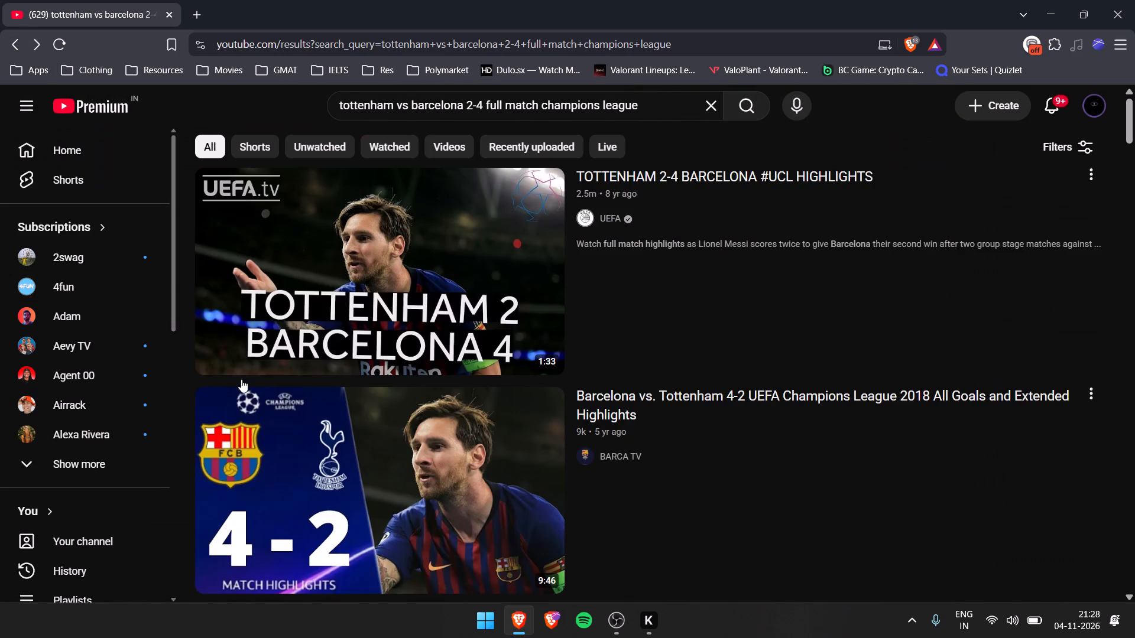
{"action": "scroll", "coordinate": [409, 484], "scroll_direction": "down", "scroll_amount": 6}
{"action": "scroll", "coordinate": [445, 374], "scroll_direction": "down", "scroll_amount": 4}
{"action": "left_click", "coordinate": [445, 374]}
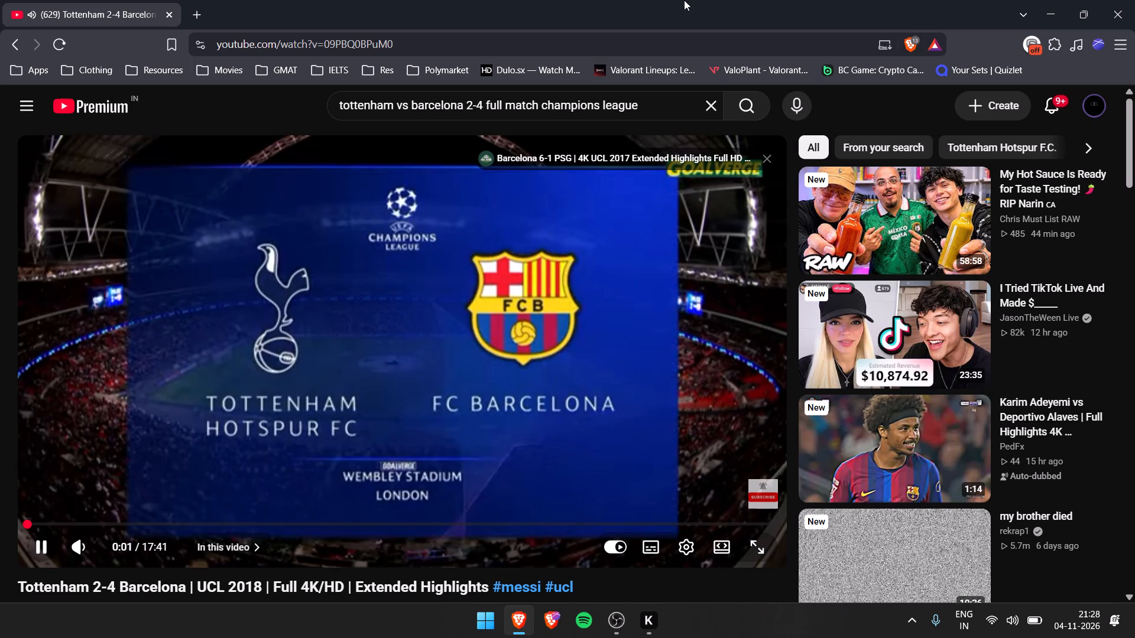
Dismiss the suggested-video card and check GoalVerge's extended highlights at about 5:41, 1:49 and 3:37.
{"action": "left_click", "coordinate": [771, 156]}
{"action": "left_click", "coordinate": [268, 523]}
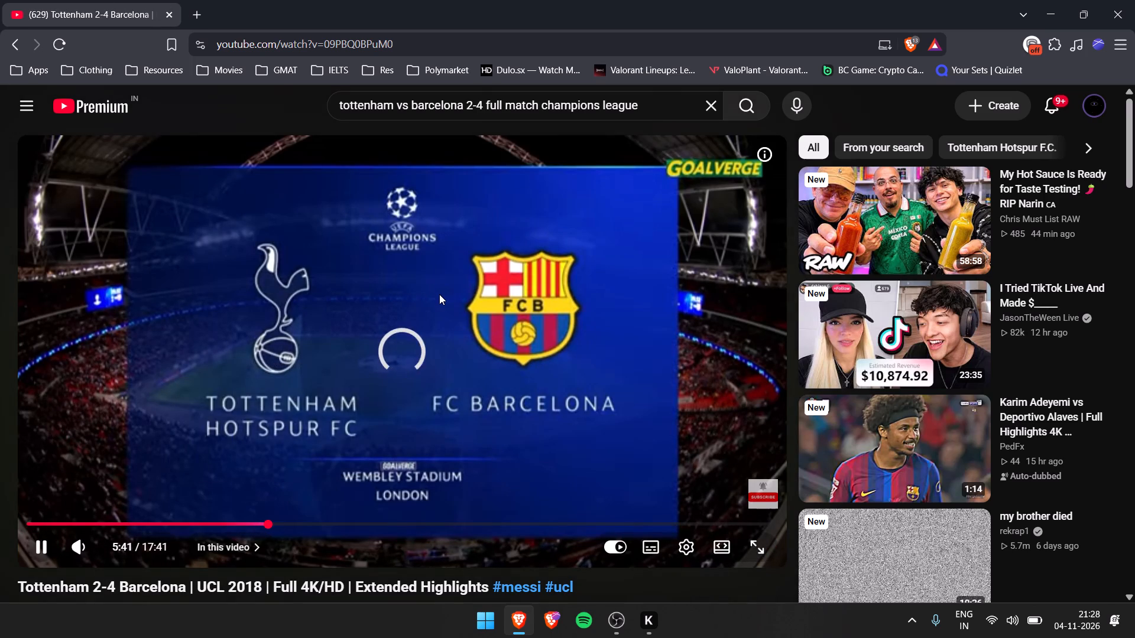
{"action": "scroll", "coordinate": [880, 482], "scroll_direction": "down", "scroll_amount": 3}
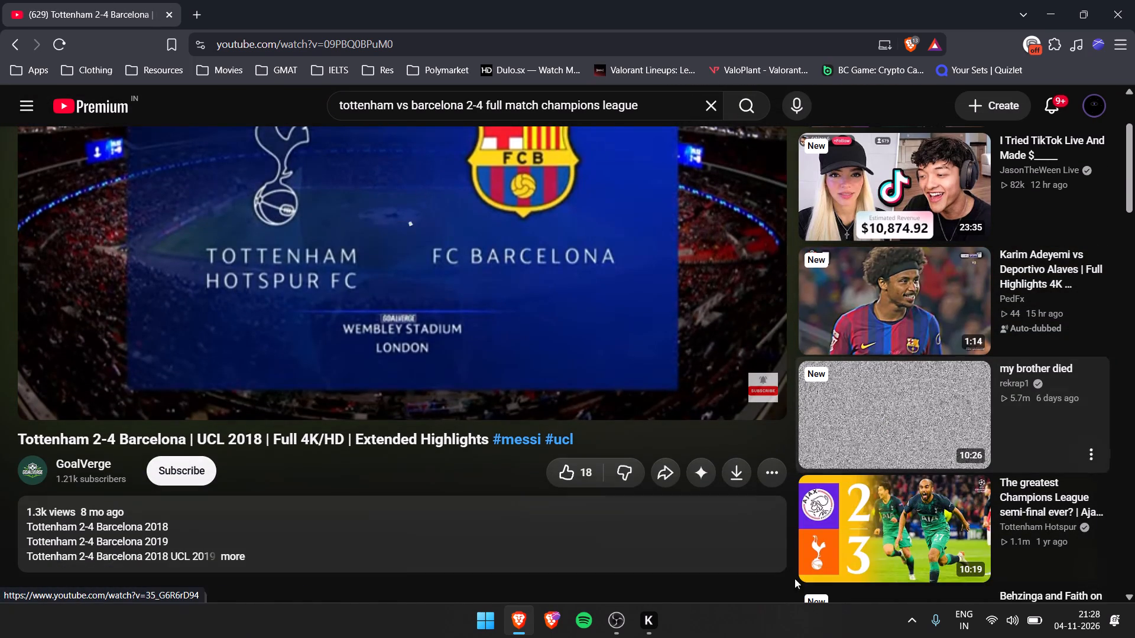
{"action": "scroll", "coordinate": [679, 550], "scroll_direction": "up", "scroll_amount": 5}
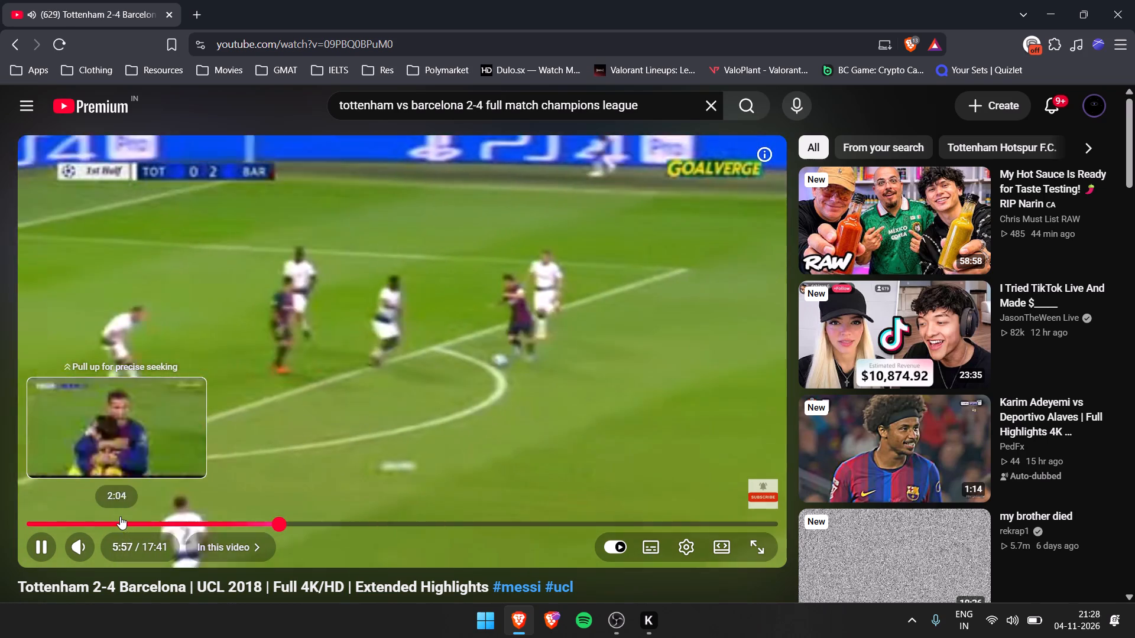
{"action": "left_click", "coordinate": [102, 520]}
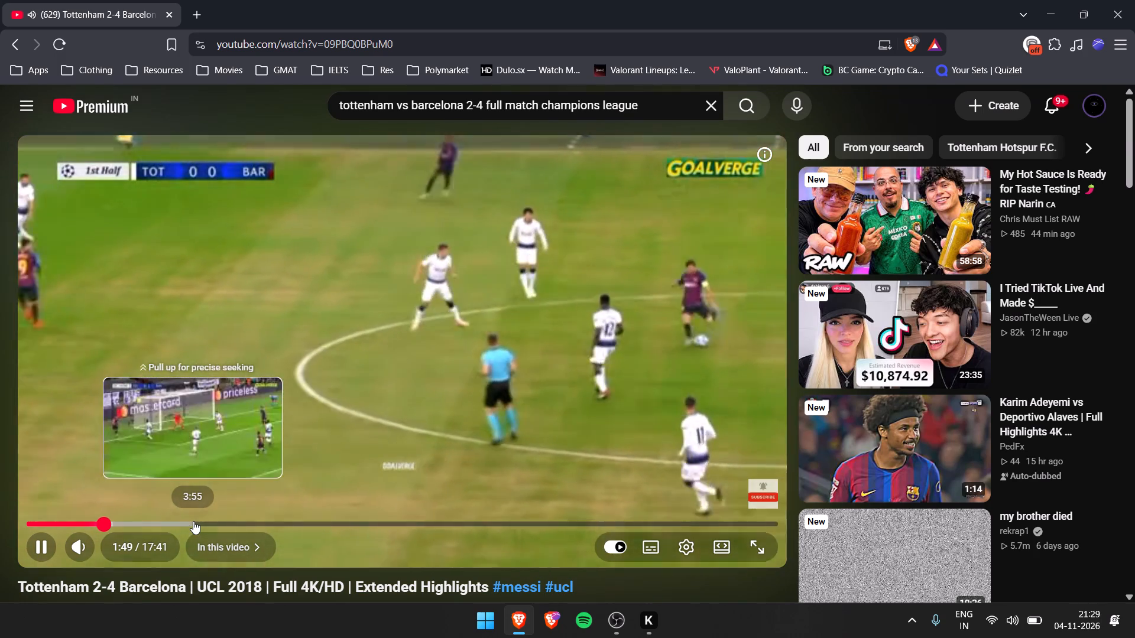
{"action": "left_click", "coordinate": [181, 526]}
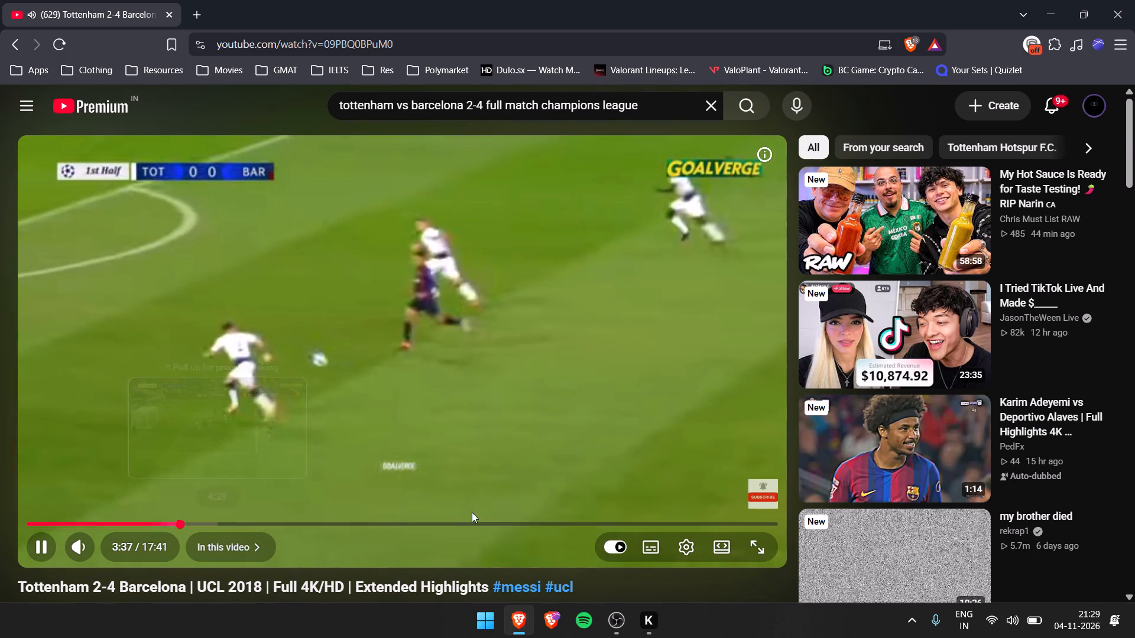
Switch to OBS to check the window capture preview, return to Brave and pause GoalVerge's video.
{"action": "key", "text": "alt+Tab"}
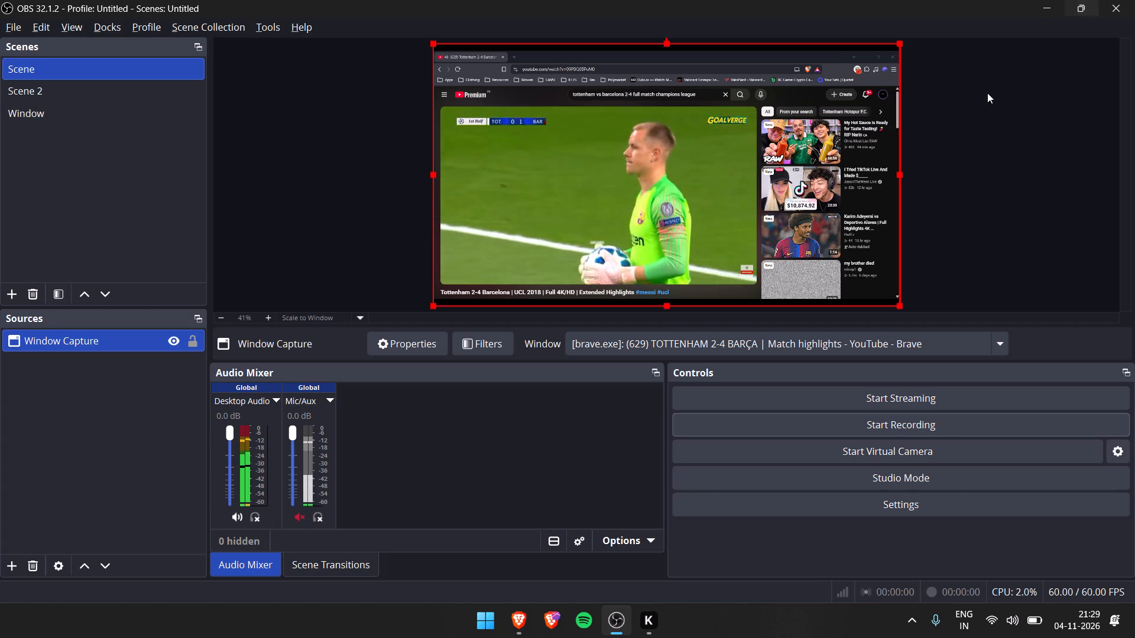
{"action": "left_click", "coordinate": [515, 634]}
{"action": "left_click", "coordinate": [524, 636]}
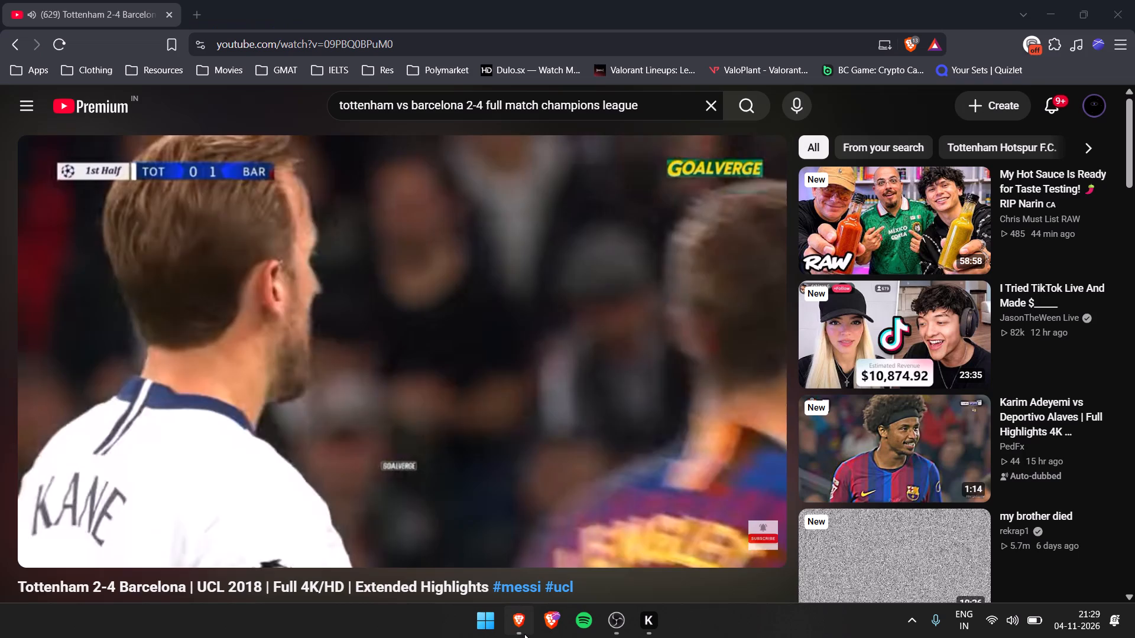
{"action": "left_click", "coordinate": [427, 291]}
Open YouTube in a new browser tab and go to the watch history.
{"action": "left_click", "coordinate": [195, 8]}
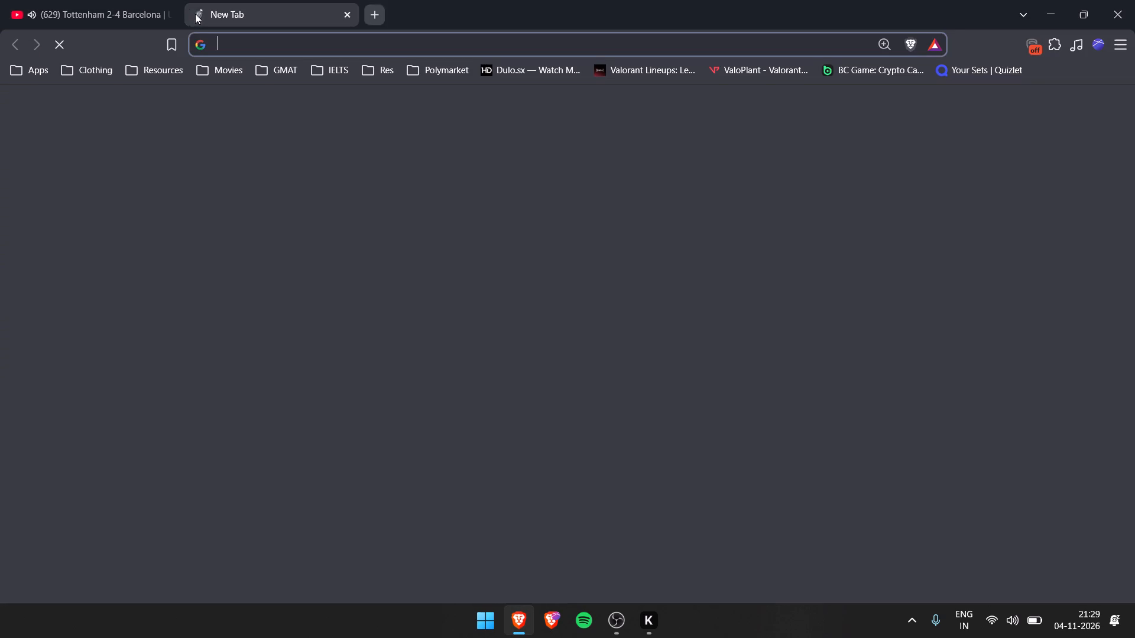
{"action": "left_click", "coordinate": [252, 155]}
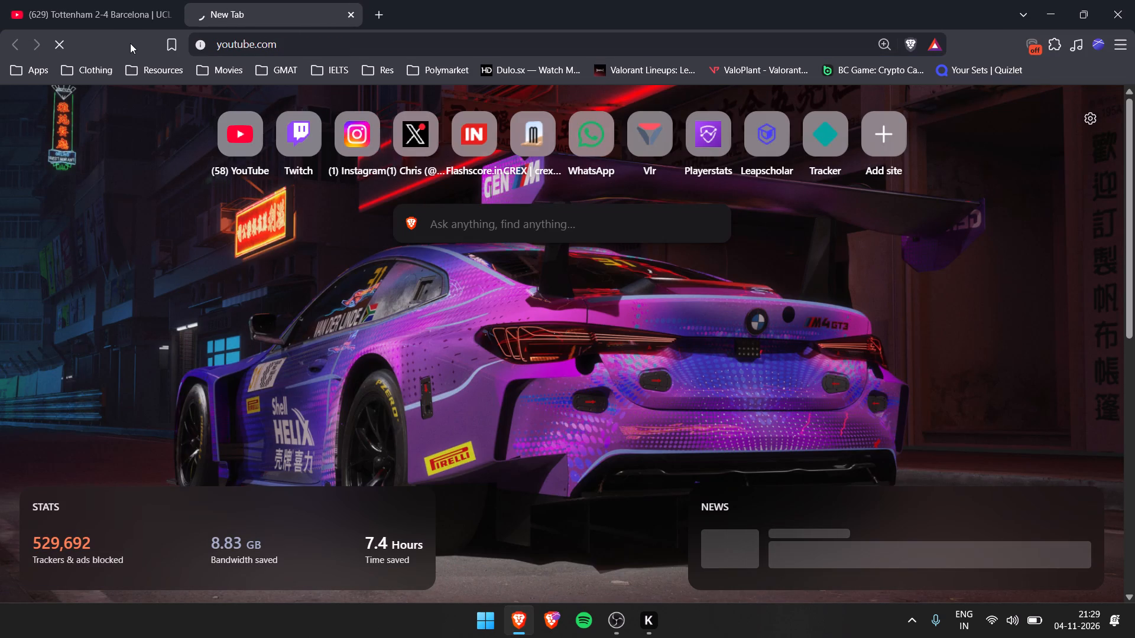
{"action": "left_click", "coordinate": [47, 0]}
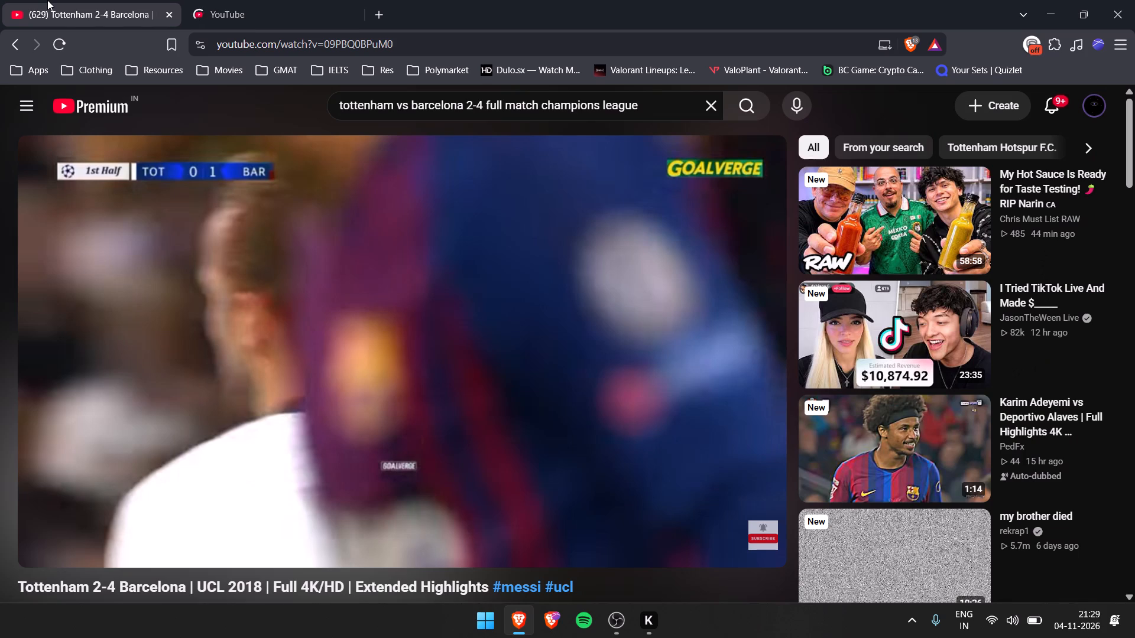
{"action": "left_click", "coordinate": [244, 0]}
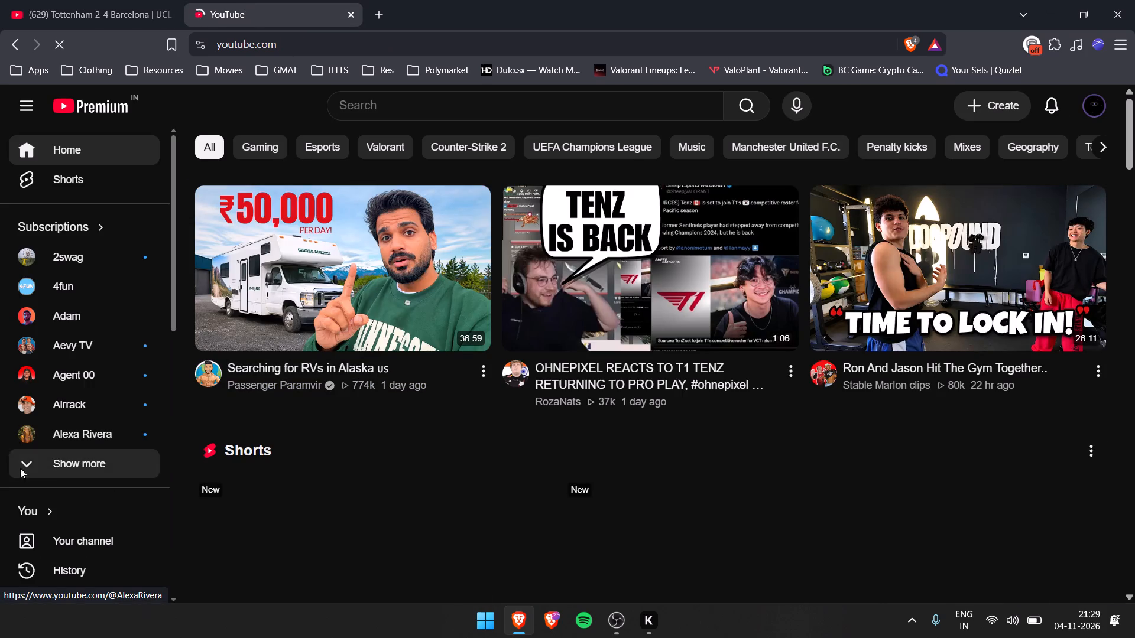
{"action": "left_click", "coordinate": [100, 569]}
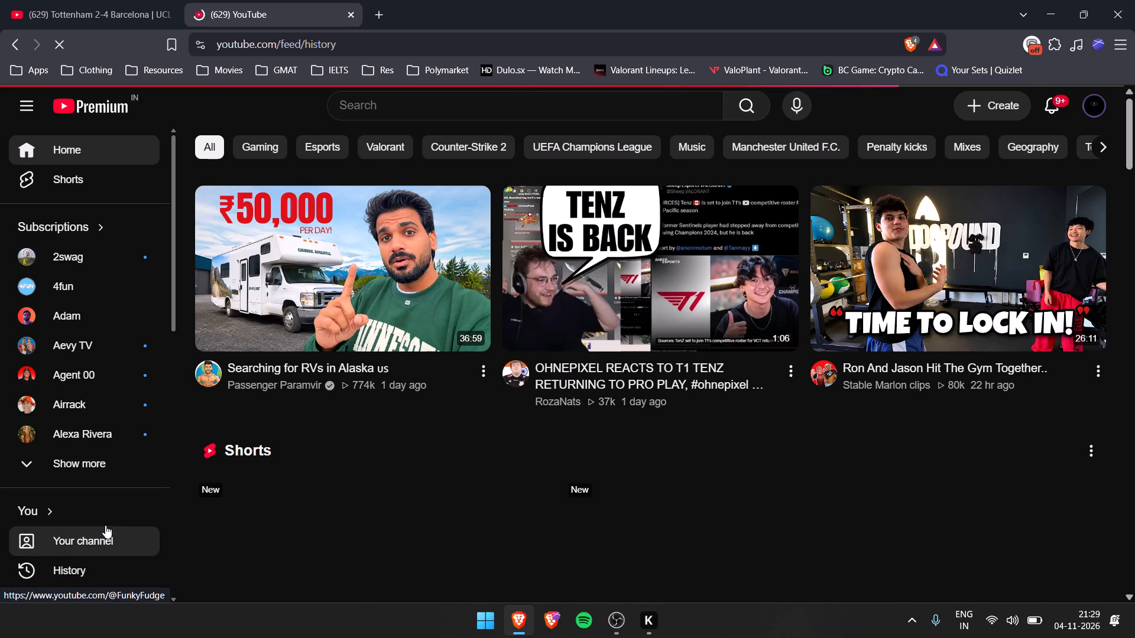
Find today's Short "The top 10 Volleys in Champions League …" in the watch history and open it.
{"action": "scroll", "coordinate": [210, 473], "scroll_direction": "down", "scroll_amount": 1}
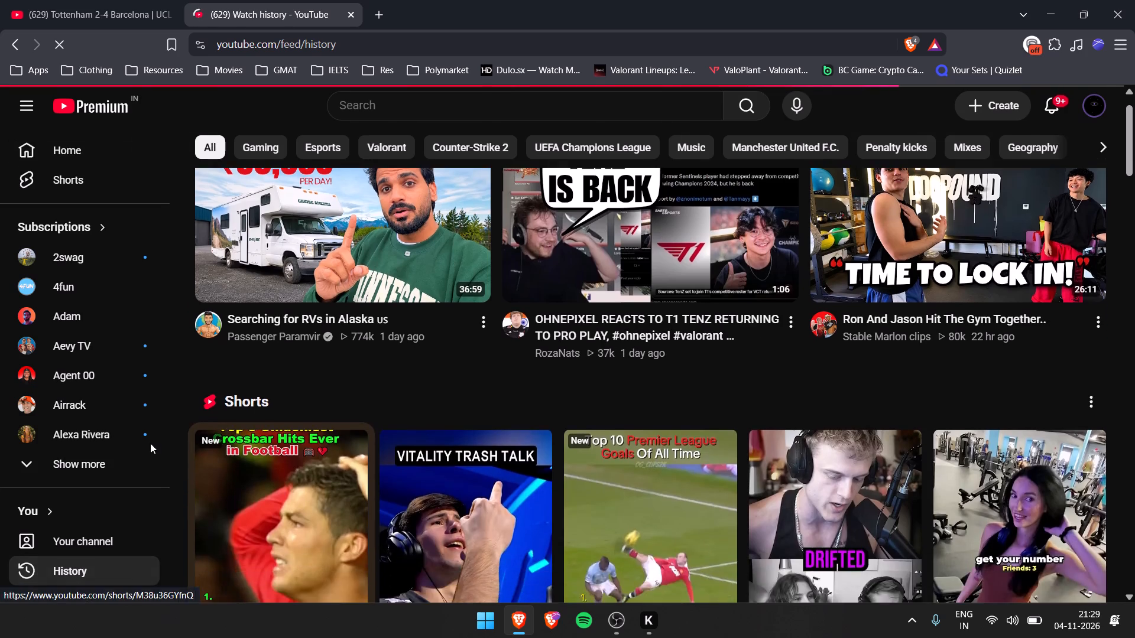
{"action": "scroll", "coordinate": [150, 443], "scroll_direction": "down", "scroll_amount": 2}
{"action": "scroll", "coordinate": [202, 463], "scroll_direction": "down", "scroll_amount": 3}
{"action": "scroll", "coordinate": [457, 480], "scroll_direction": "up", "scroll_amount": 3}
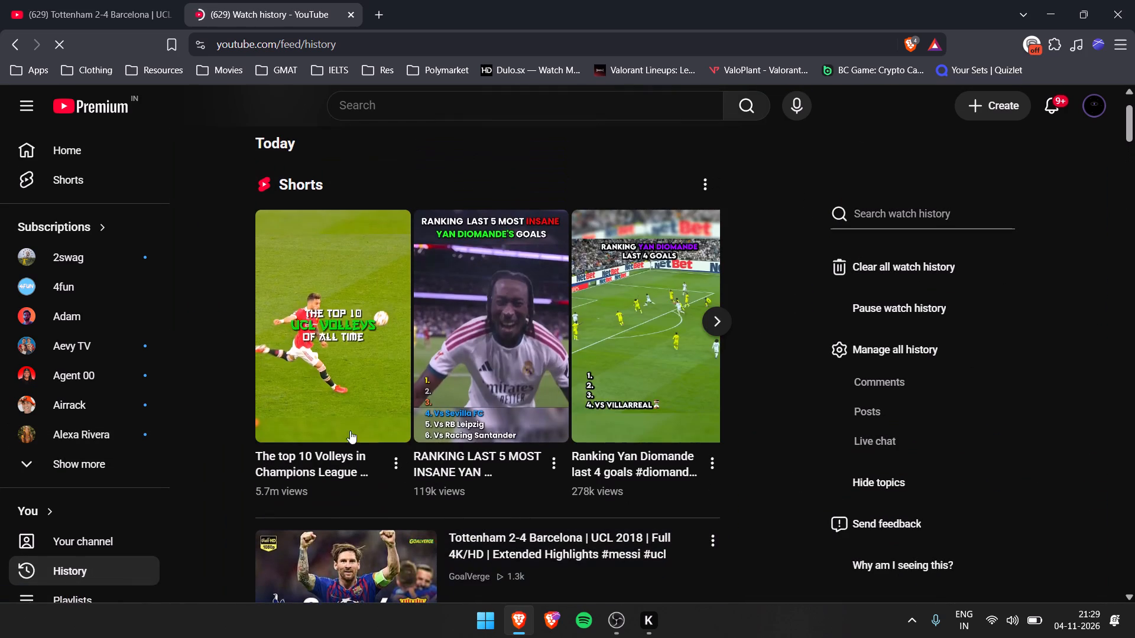
{"action": "left_click", "coordinate": [329, 419]}
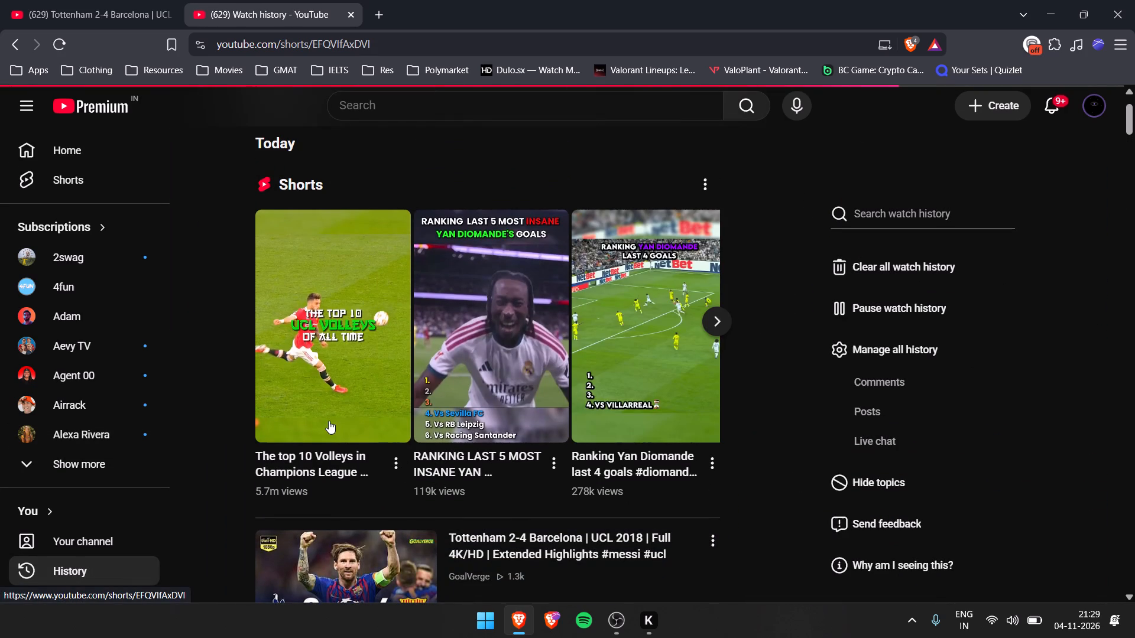
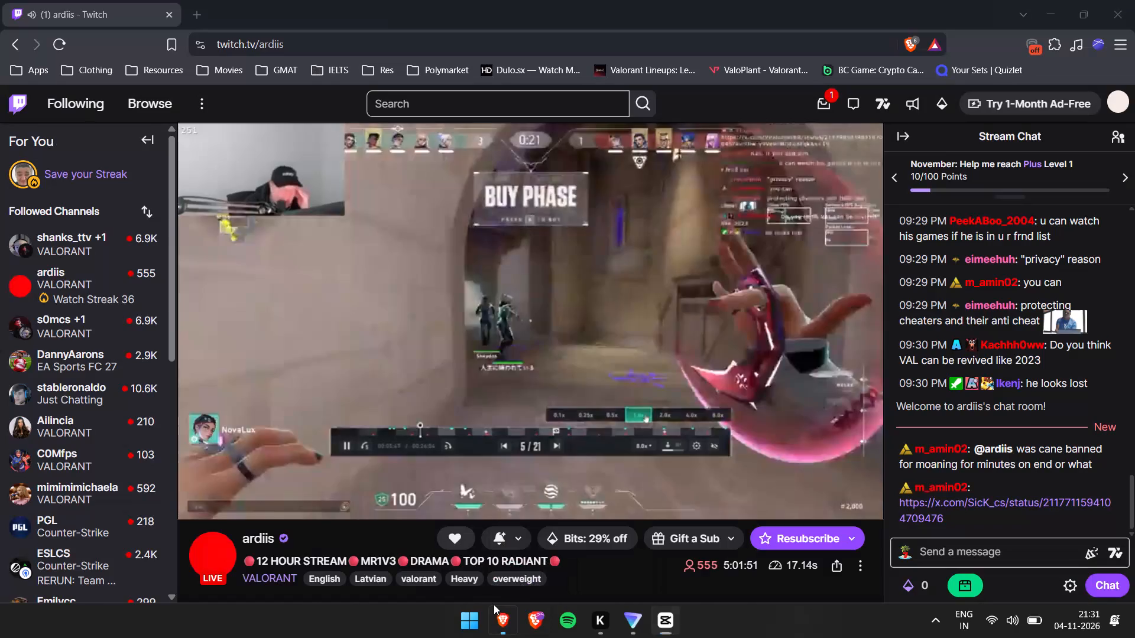
Switch to CapCut, skip relinking project 0821's missing media and return to the home page.
{"action": "left_click", "coordinate": [664, 630]}
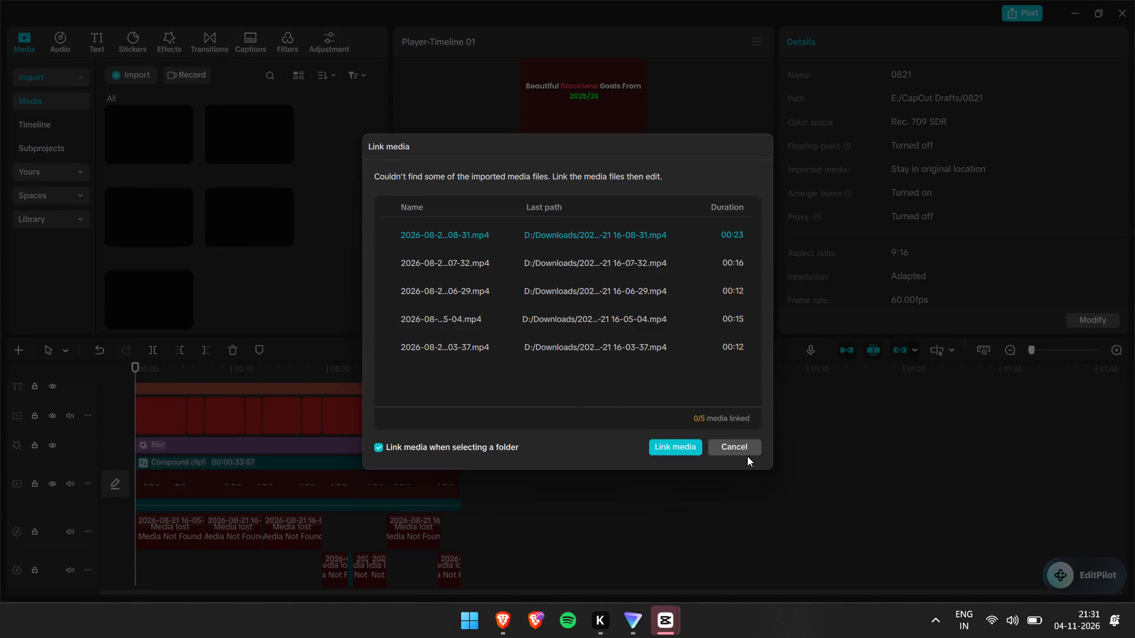
{"action": "left_click", "coordinate": [751, 448]}
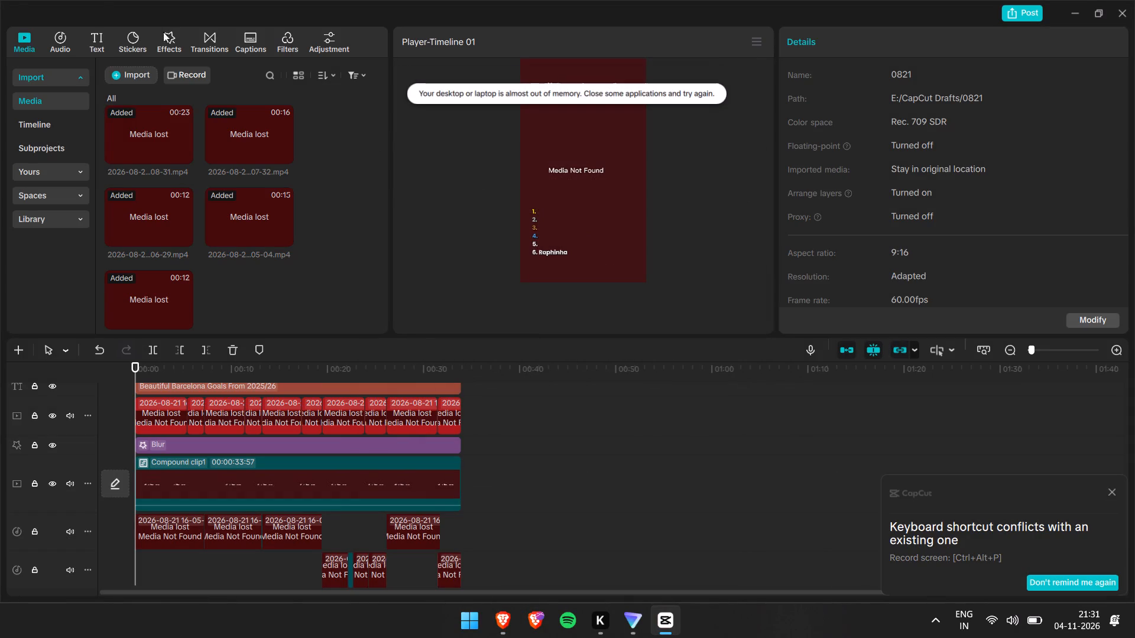
{"action": "scroll", "coordinate": [155, 77], "scroll_direction": "up", "scroll_amount": 2}
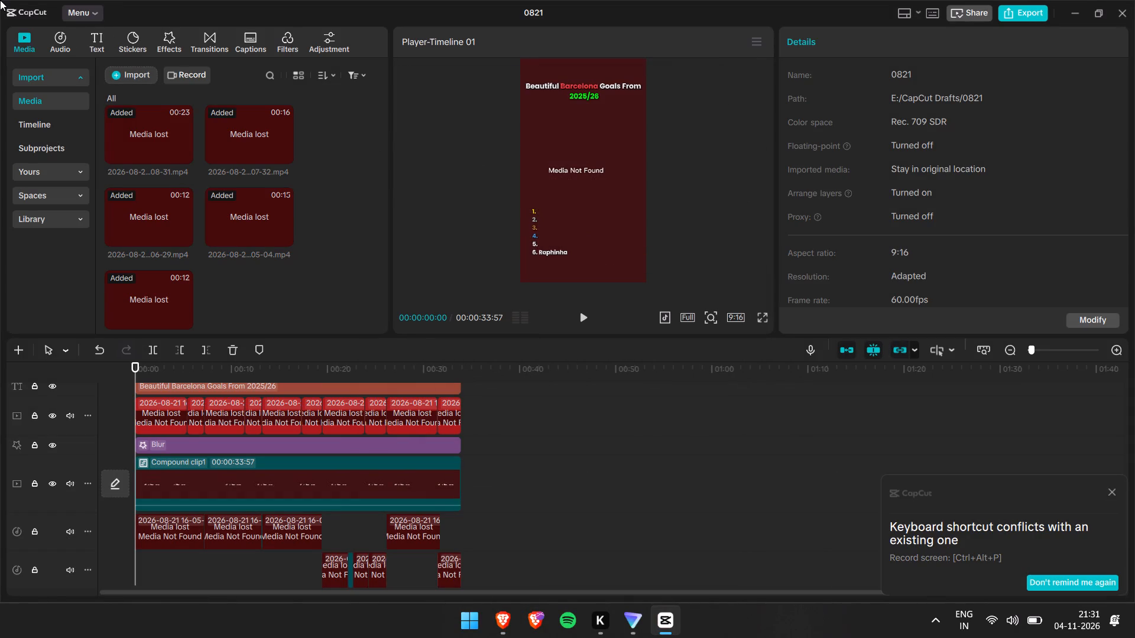
{"action": "left_click", "coordinate": [85, 20]}
{"action": "double_click", "coordinate": [85, 9]}
{"action": "left_click", "coordinate": [89, 16]}
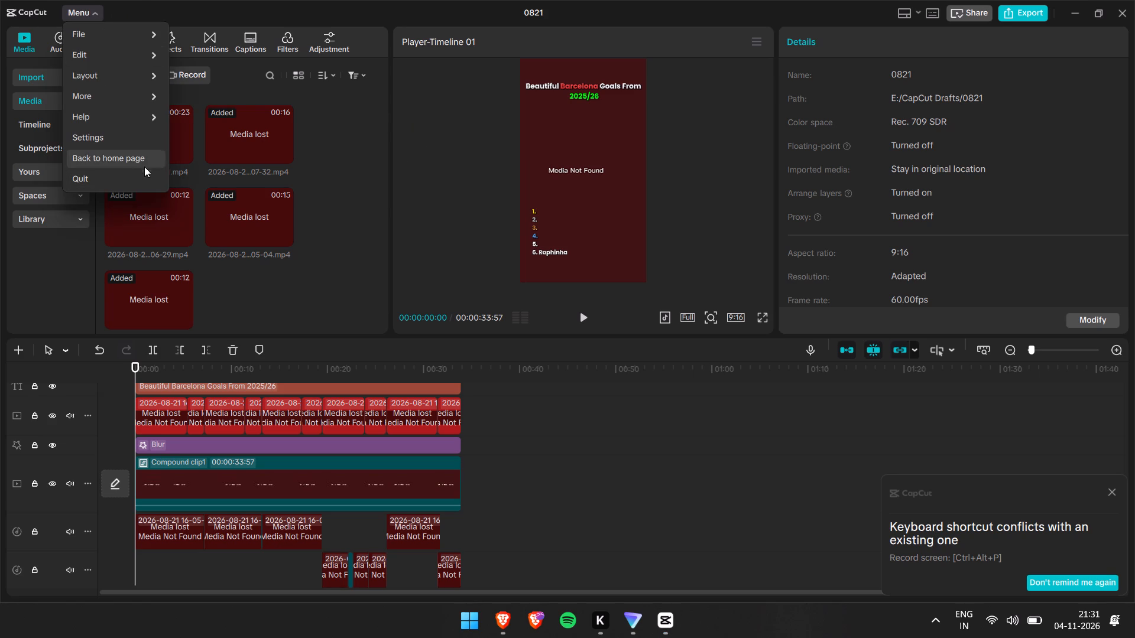
{"action": "left_click", "coordinate": [146, 162]}
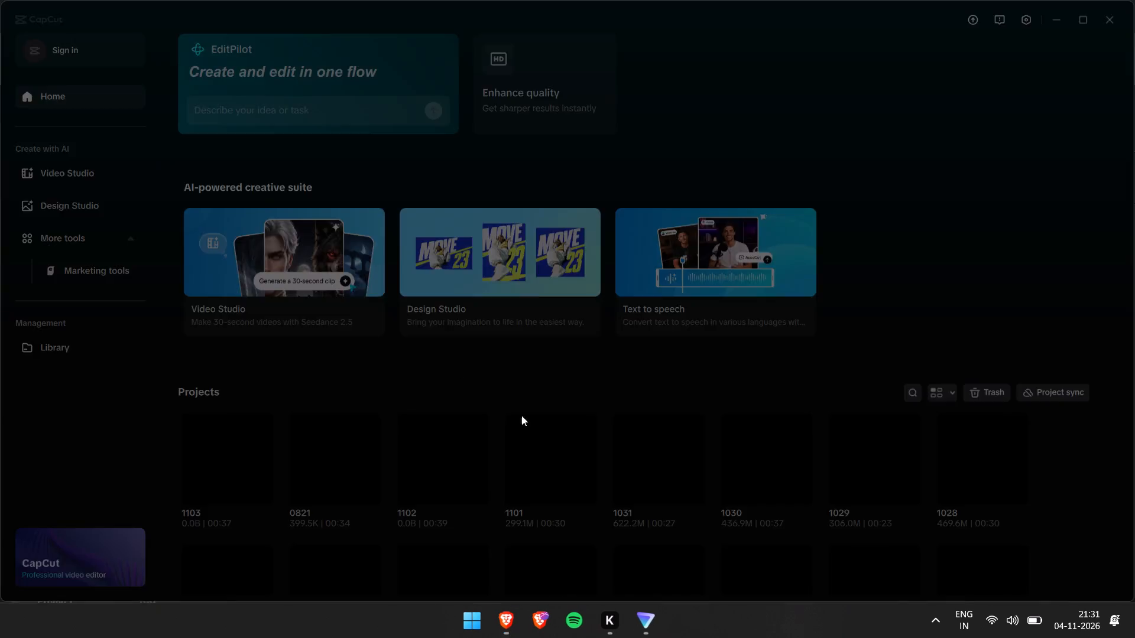
Open project 1103 from the projects list.
{"action": "scroll", "coordinate": [359, 395], "scroll_direction": "down", "scroll_amount": 5}
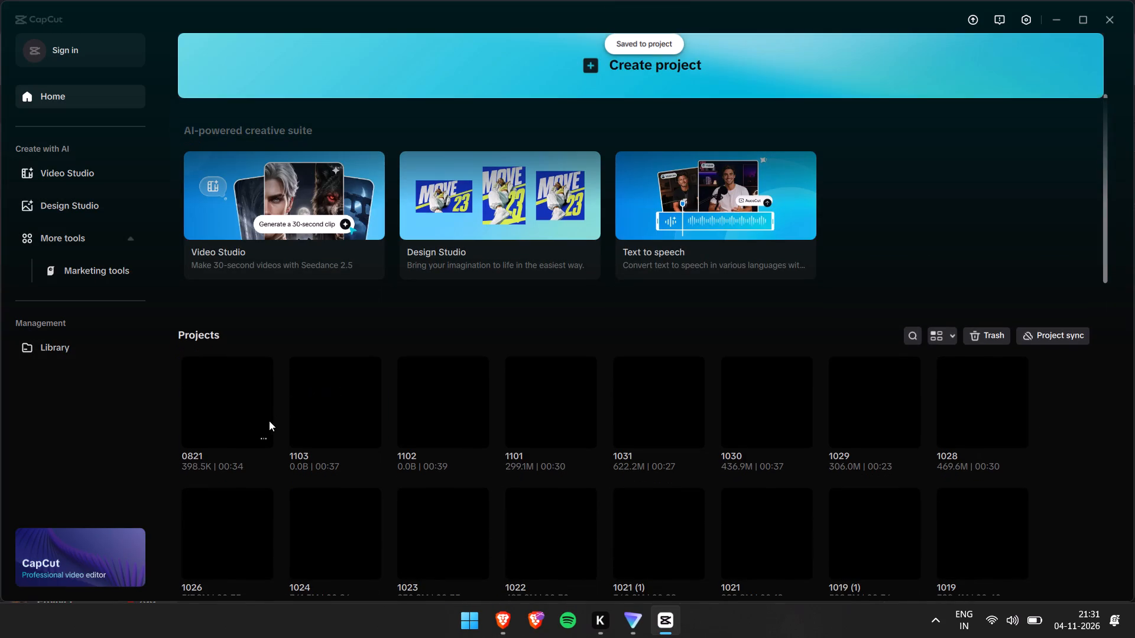
{"action": "left_click", "coordinate": [312, 413]}
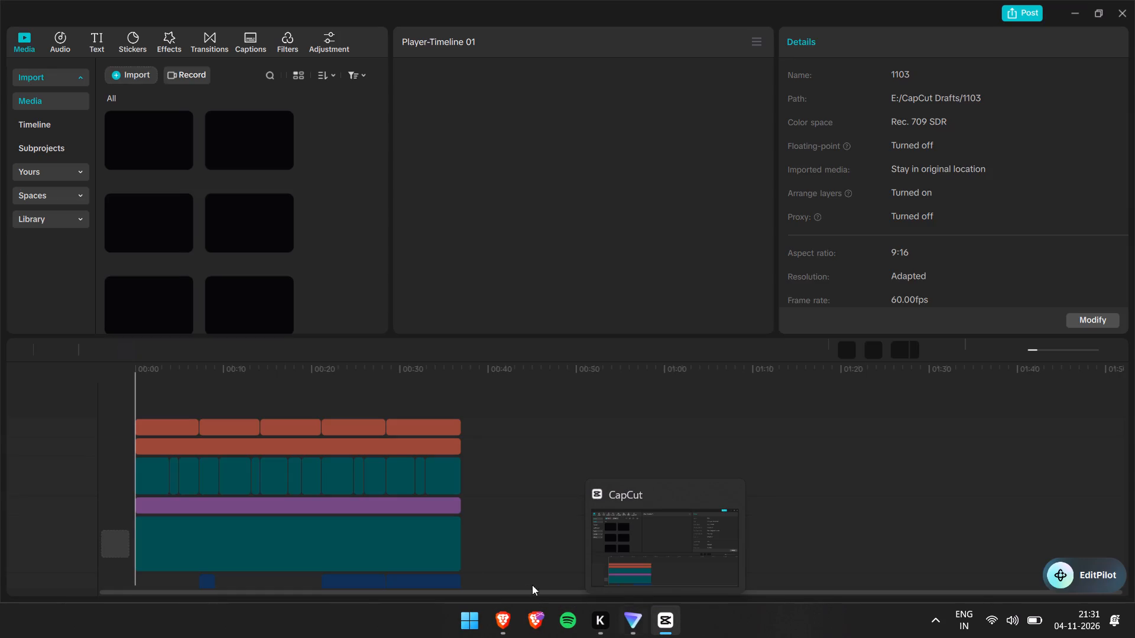
Remove "RANKING" and the leftover leading space from the title text so it reads "TOP 5 INSANE YAMAL'S GOALS IN BIG GAMES".
{"action": "scroll", "coordinate": [532, 445], "scroll_direction": "up", "scroll_amount": 3, "text": "ctrl"}
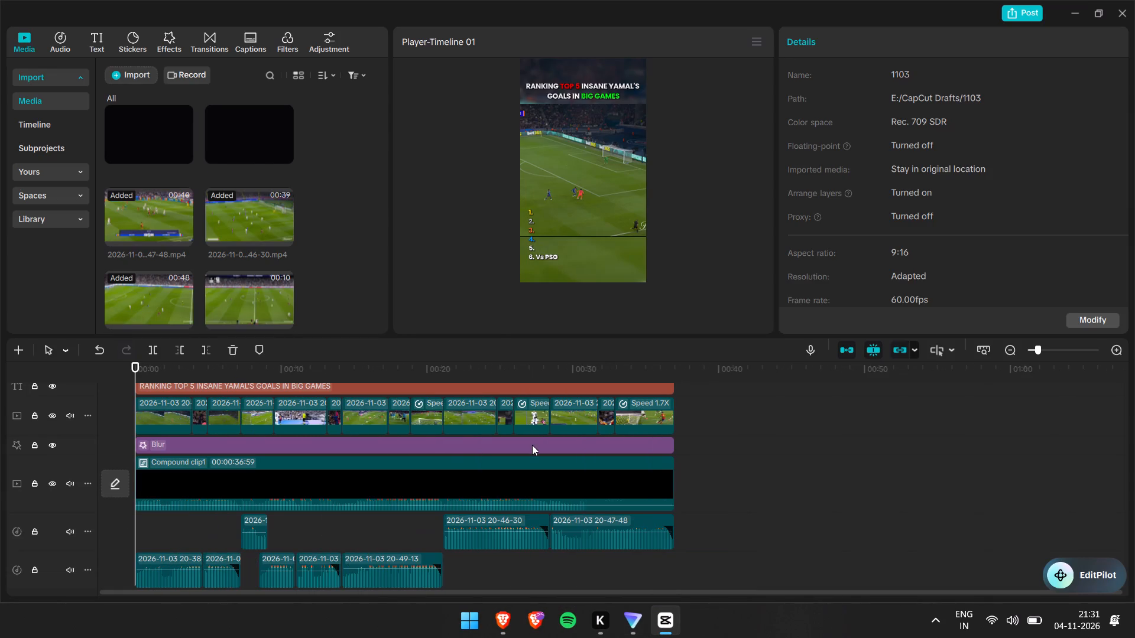
{"action": "scroll", "coordinate": [532, 445], "scroll_direction": "up", "scroll_amount": 2, "text": "ctrl"}
{"action": "scroll", "coordinate": [309, 405], "scroll_direction": "up", "scroll_amount": 2}
{"action": "left_click", "coordinate": [312, 422]}
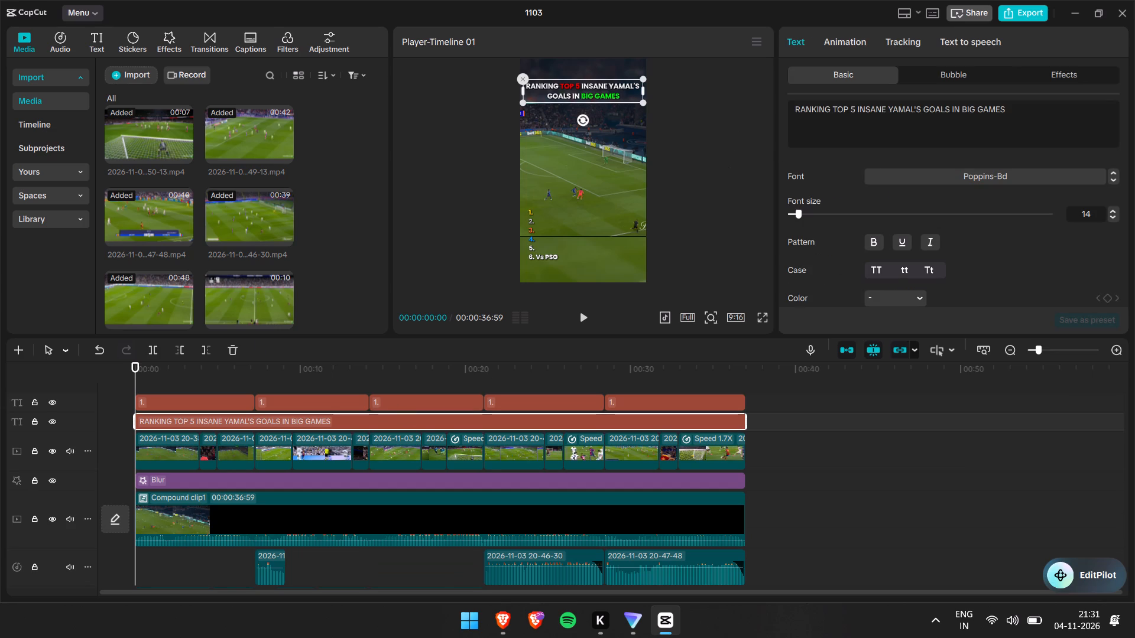
{"action": "left_click_drag", "start_coordinate": [831, 110], "coordinate": [780, 110]}
{"action": "key", "text": "BackSpace"}
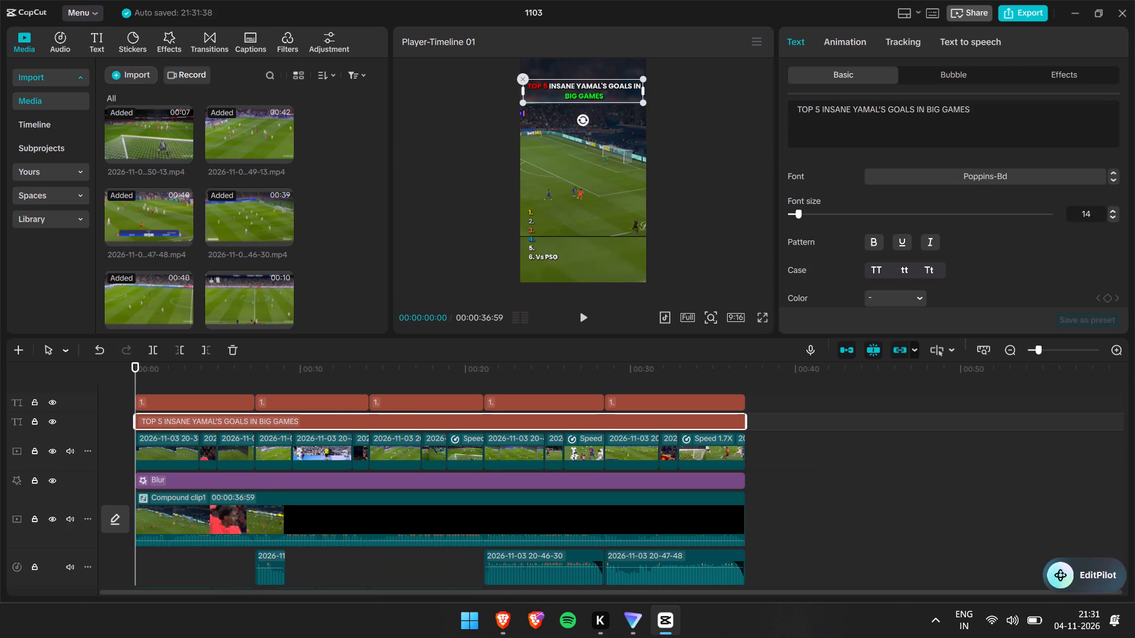
{"action": "left_click", "coordinate": [796, 108]}
{"action": "key", "text": "BackSpace"}
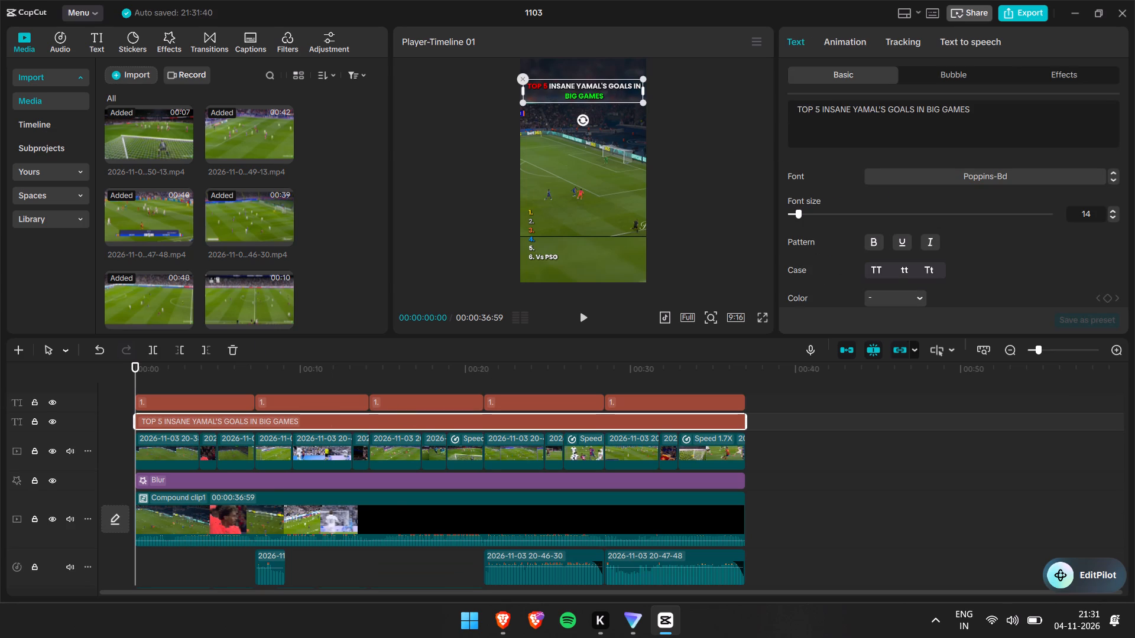
{"action": "left_click", "coordinate": [797, 108]}
{"action": "left_click", "coordinate": [800, 109]}
{"action": "left_click", "coordinate": [797, 109]}
{"action": "key", "text": "BackSpace"}
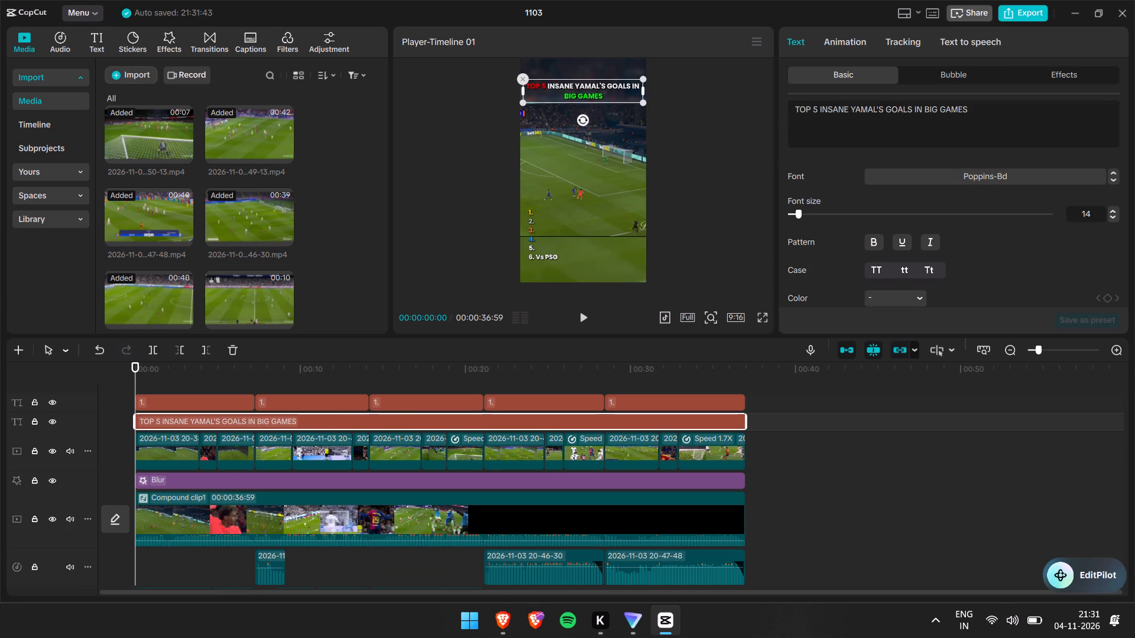
{"action": "key", "text": "BackSpace"}
Recolour the words "TOP 5" in the title to white (FFFFFF).
{"action": "left_click_drag", "start_coordinate": [816, 112], "coordinate": [793, 109]}
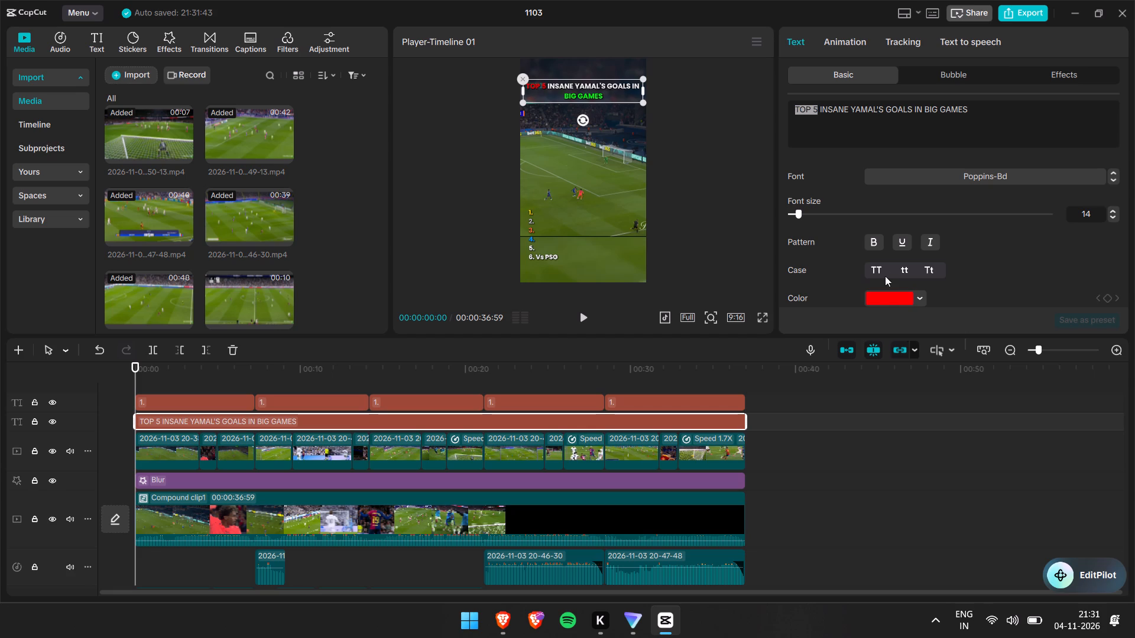
{"action": "left_click", "coordinate": [890, 297]}
{"action": "left_click_drag", "start_coordinate": [867, 342], "coordinate": [768, 299]}
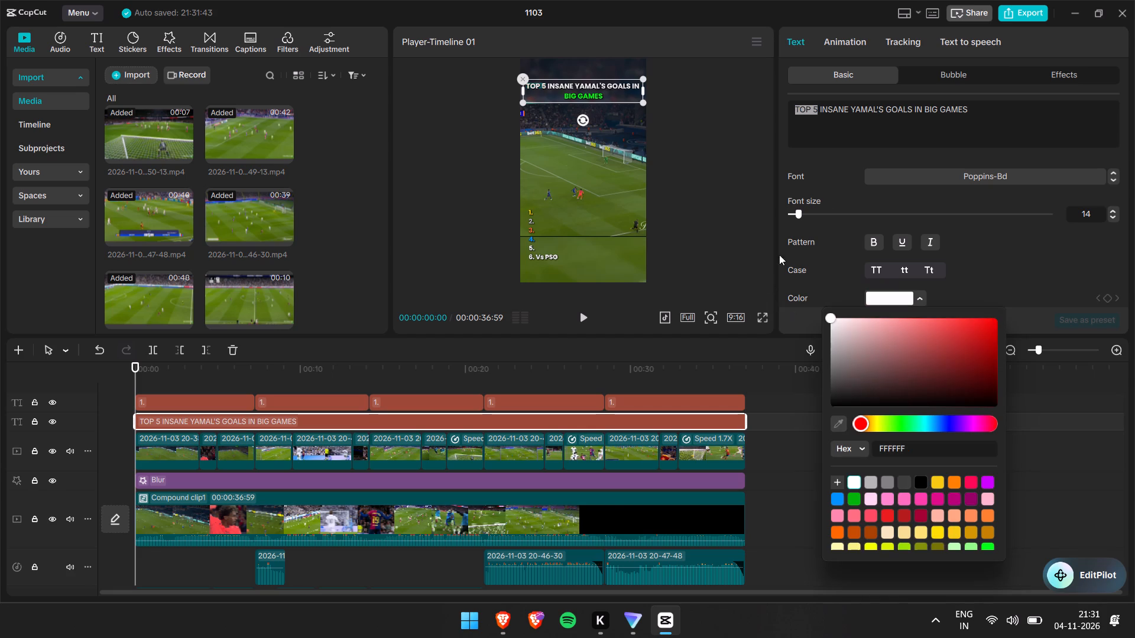
Recolour the word "INSANE" in the title to red (FF0000) and deselect the title.
{"action": "double_click", "coordinate": [834, 109]}
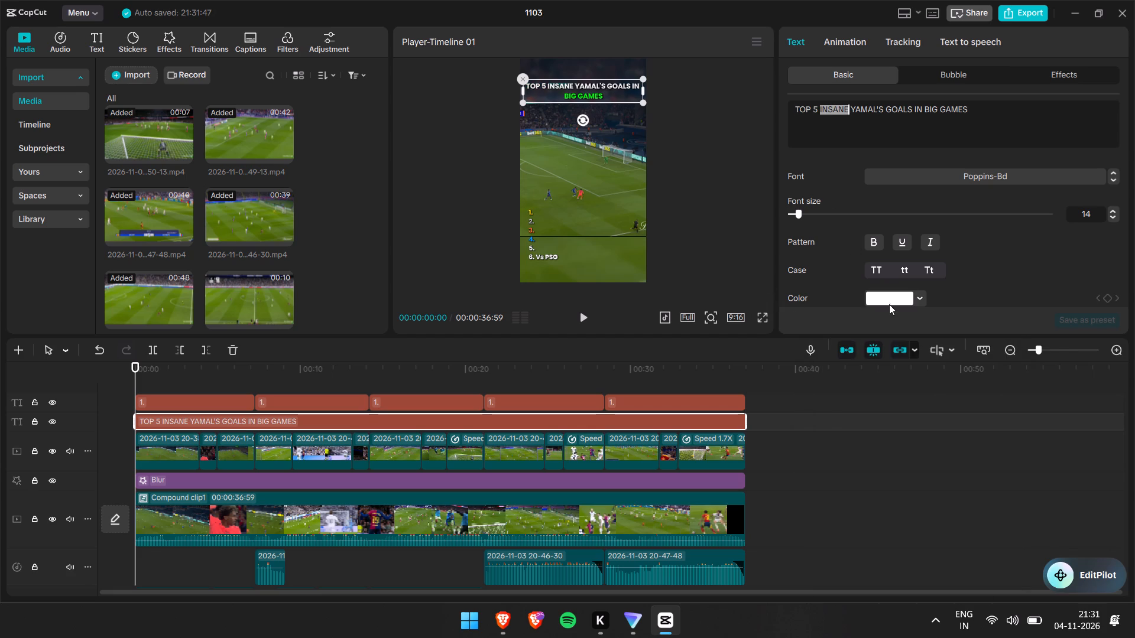
{"action": "left_click", "coordinate": [890, 305]}
{"action": "left_click_drag", "start_coordinate": [923, 366], "coordinate": [1048, 280]}
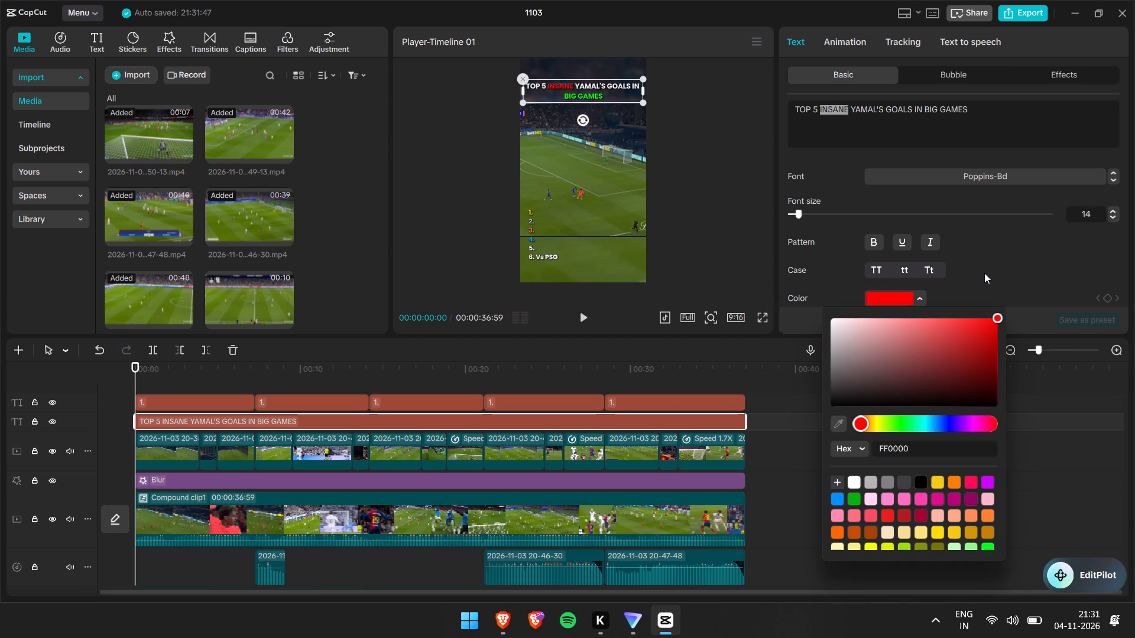
{"action": "left_click", "coordinate": [700, 183]}
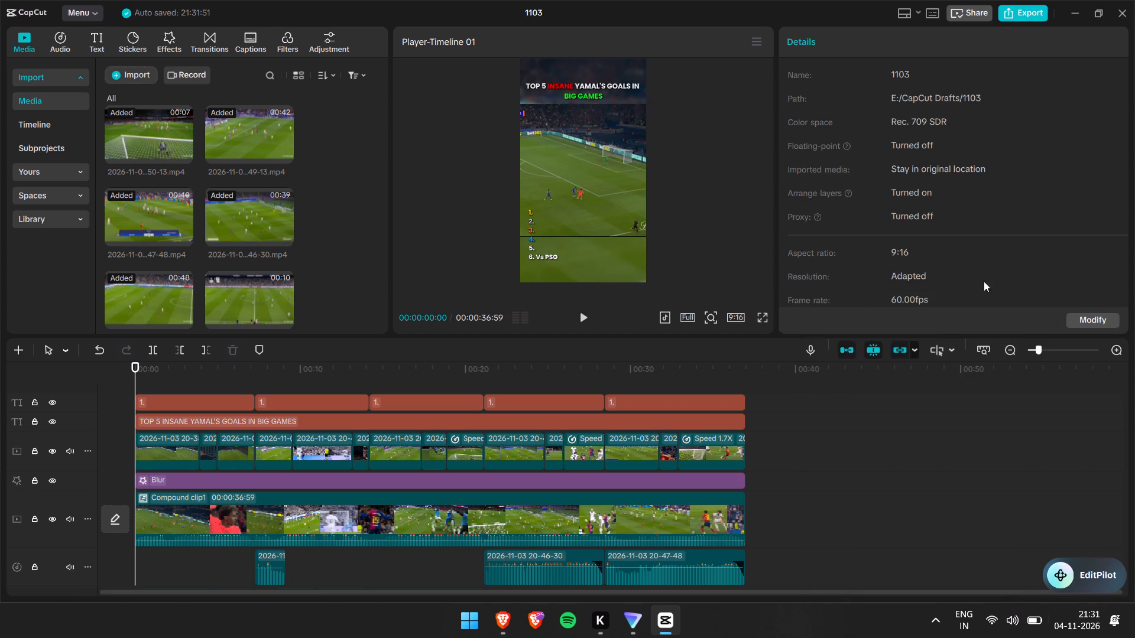
Select the first video clip and review its framing from the start of the timeline to about 2 seconds.
{"action": "key", "text": "space"}
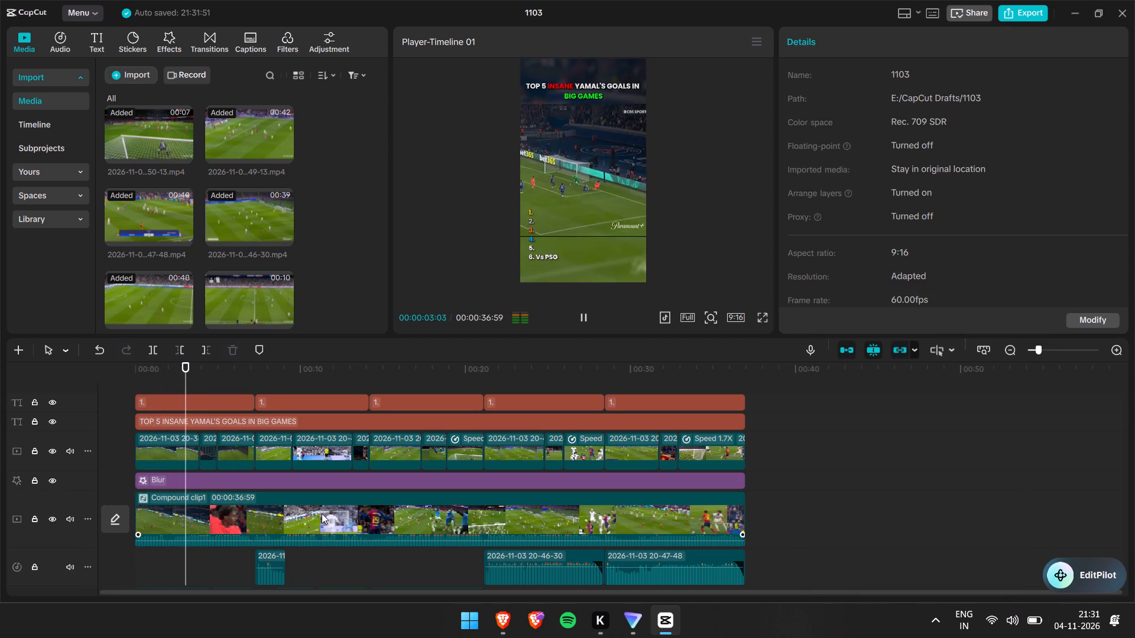
{"action": "key", "text": "space"}
{"action": "left_click", "coordinate": [192, 458]}
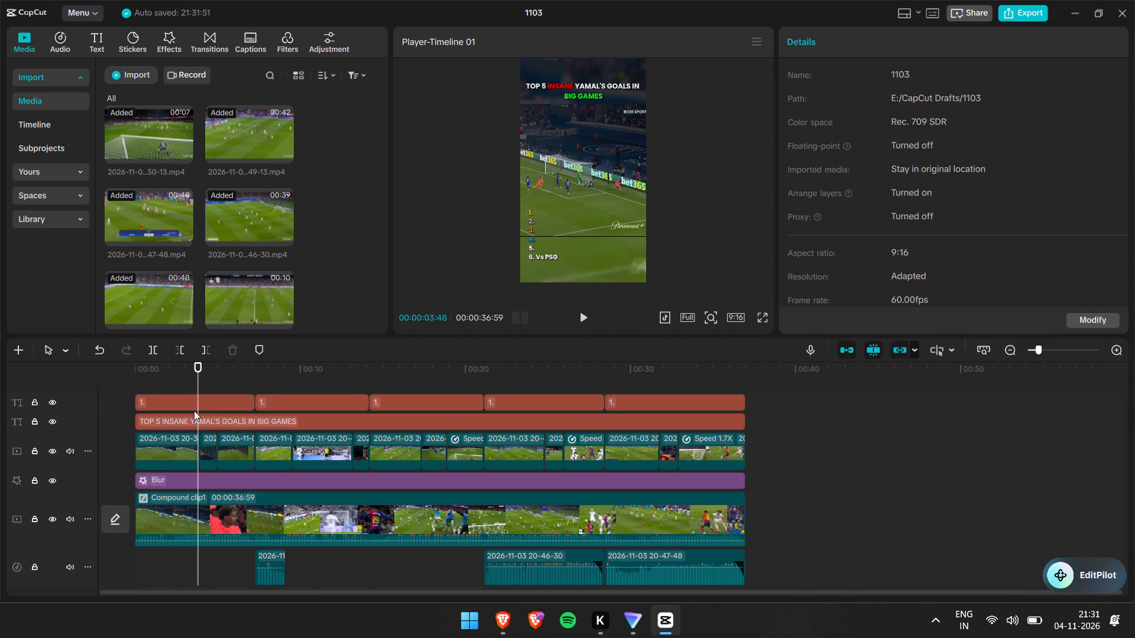
{"action": "left_click", "coordinate": [183, 444]}
{"action": "left_click_drag", "start_coordinate": [197, 387], "coordinate": [118, 391]}
{"action": "scroll", "coordinate": [581, 480], "scroll_direction": "up", "scroll_amount": 5}
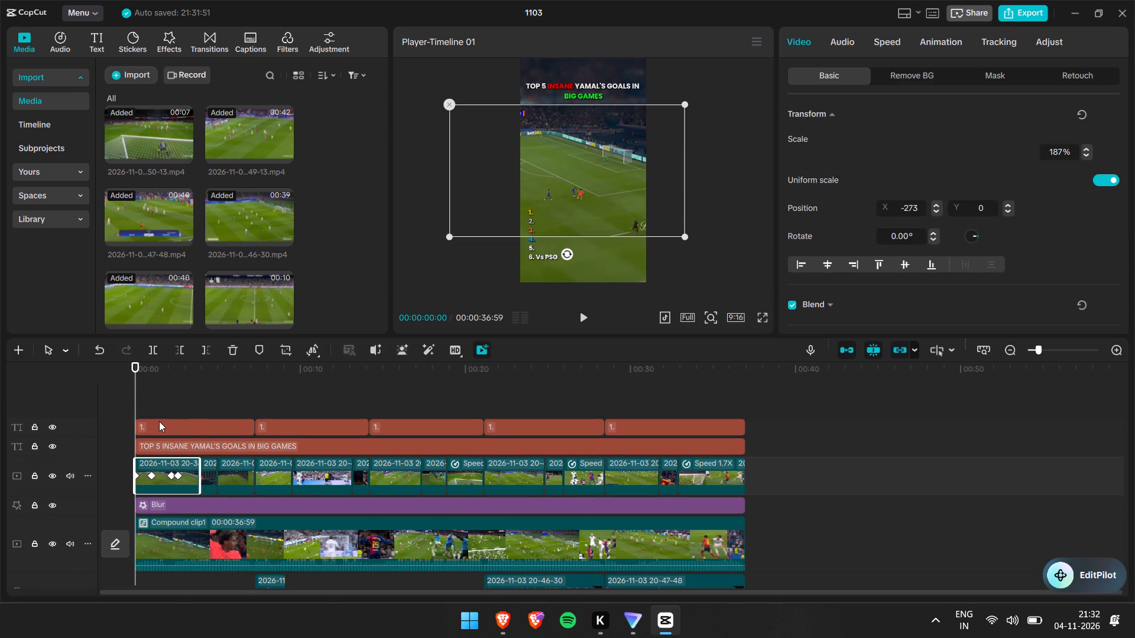
{"action": "key", "text": "space"}
{"action": "key", "text": "space"}
{"action": "key", "text": "space"}
{"action": "key", "text": "space"}
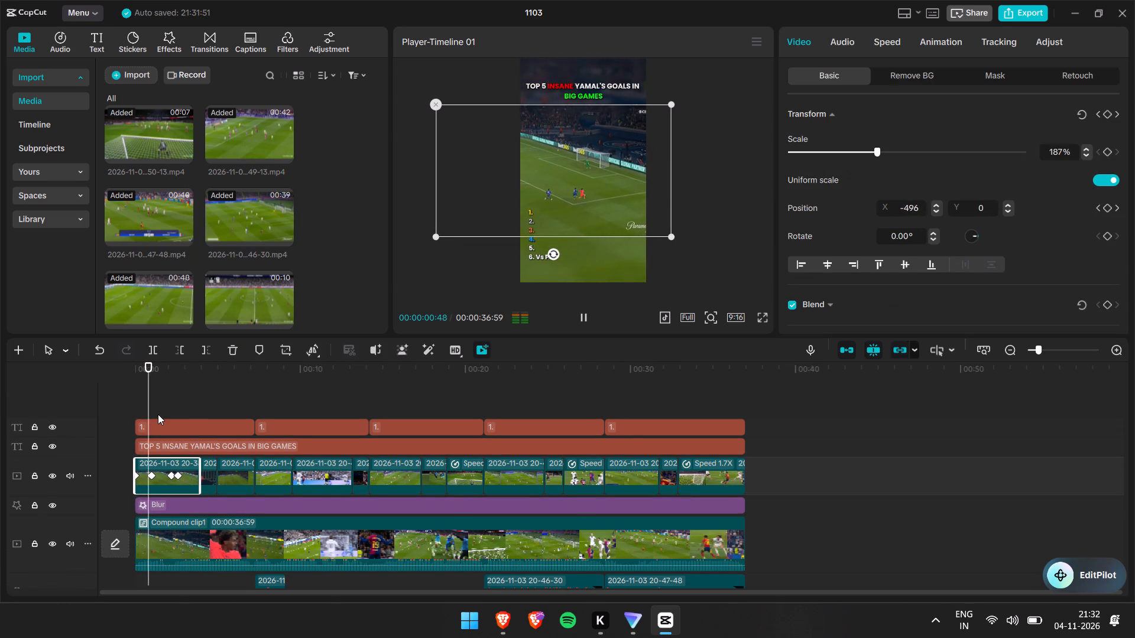
{"action": "key", "text": "space"}
{"action": "key", "text": "space"}
{"action": "left_click_drag", "start_coordinate": [158, 401], "coordinate": [164, 401]}
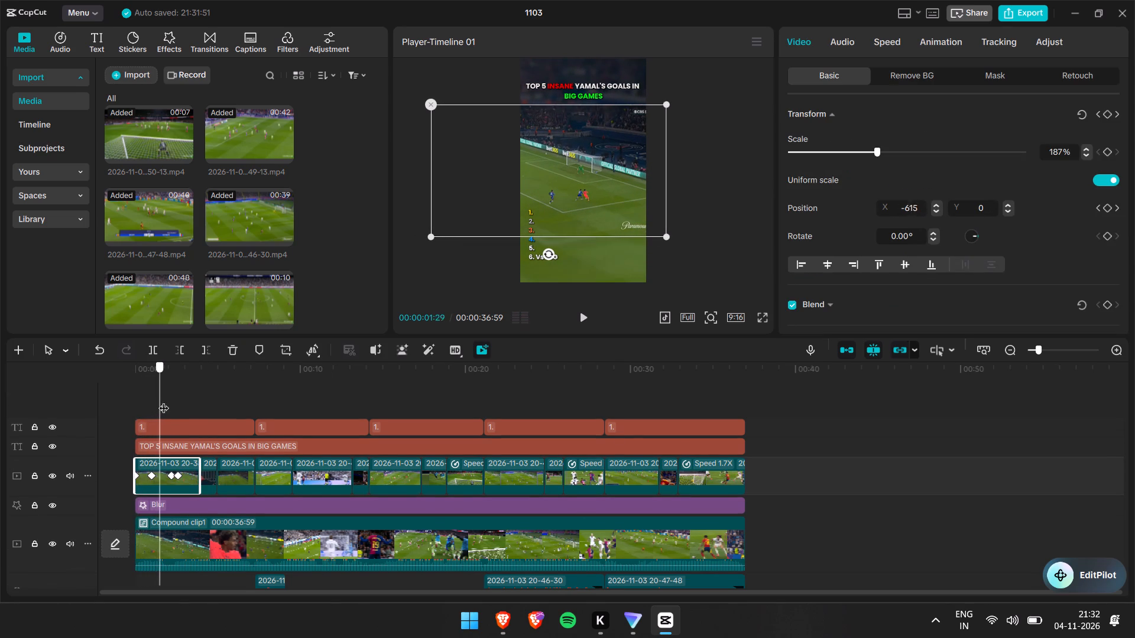
{"action": "left_click_drag", "start_coordinate": [164, 401], "coordinate": [168, 401]}
Reposition the first clip's frame sideways near 00:00:02:55, adding a position keyframe at about X -494.
{"action": "left_click_drag", "start_coordinate": [547, 209], "coordinate": [548, 209]}
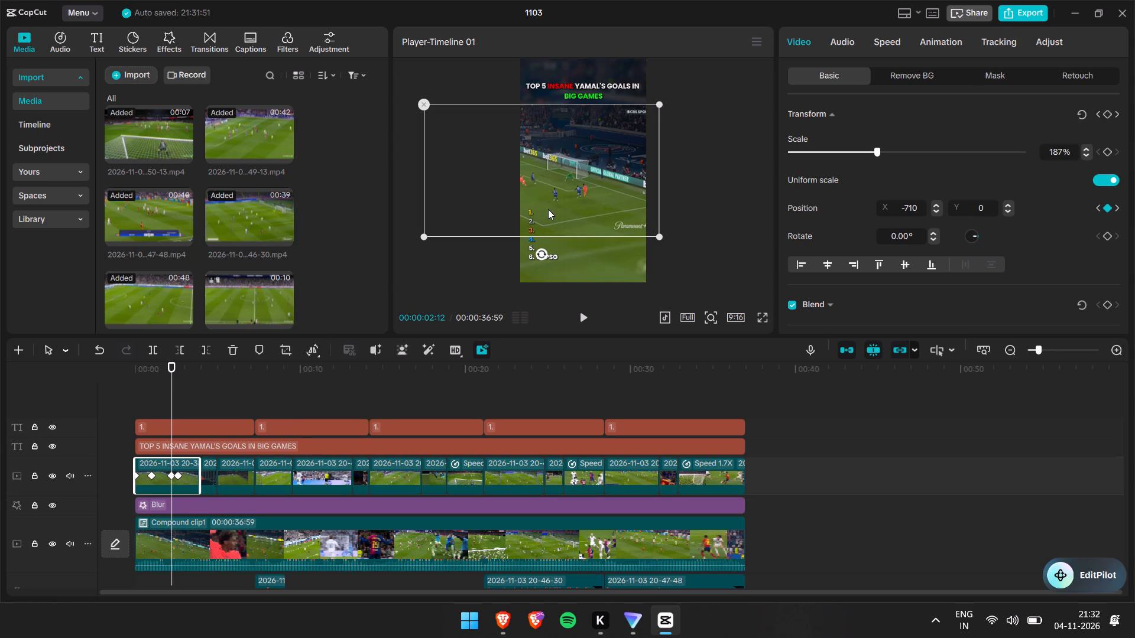
{"action": "left_click_drag", "start_coordinate": [548, 209], "coordinate": [559, 209]}
{"action": "left_click_drag", "start_coordinate": [169, 387], "coordinate": [176, 387]}
{"action": "left_click_drag", "start_coordinate": [176, 387], "coordinate": [177, 387]}
{"action": "key", "text": "space"}
{"action": "key", "text": "space"}
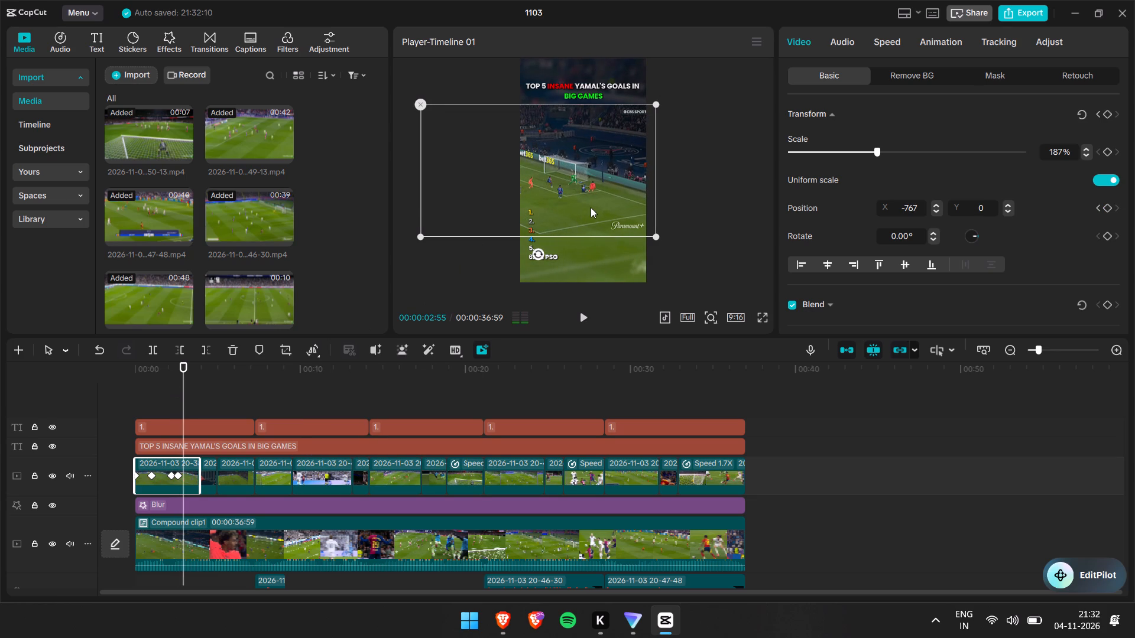
{"action": "left_click_drag", "start_coordinate": [591, 206], "coordinate": [611, 204]}
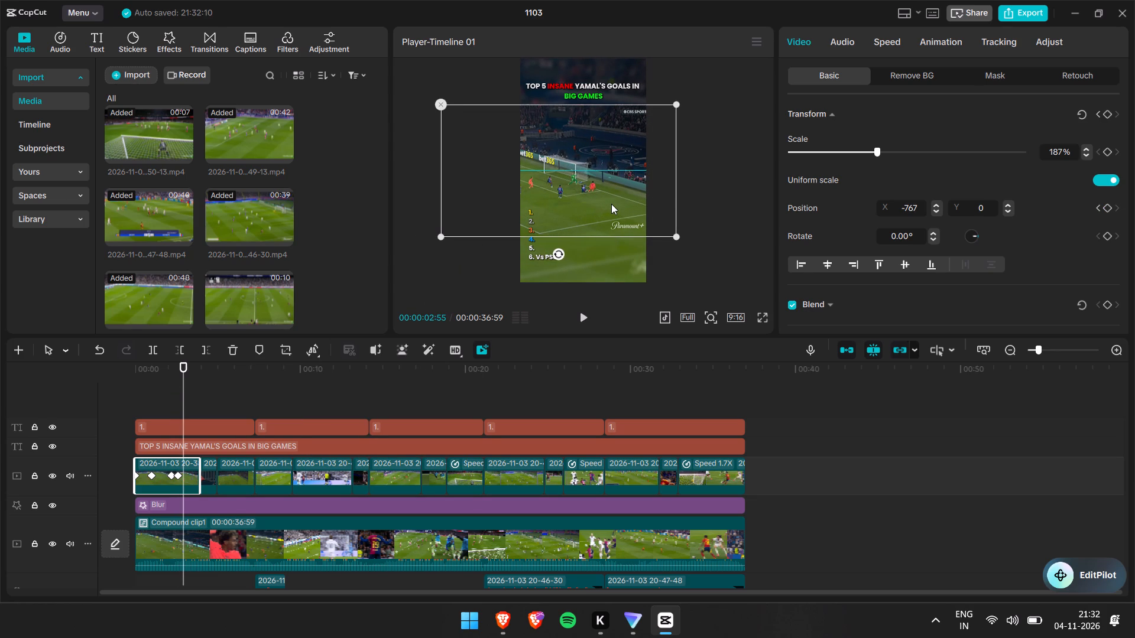
{"action": "left_click_drag", "start_coordinate": [611, 204], "coordinate": [607, 204]}
Play back the reframed first clip and continue reviewing the timeline up to about 13 seconds.
{"action": "key", "text": "space"}
{"action": "key", "text": "space"}
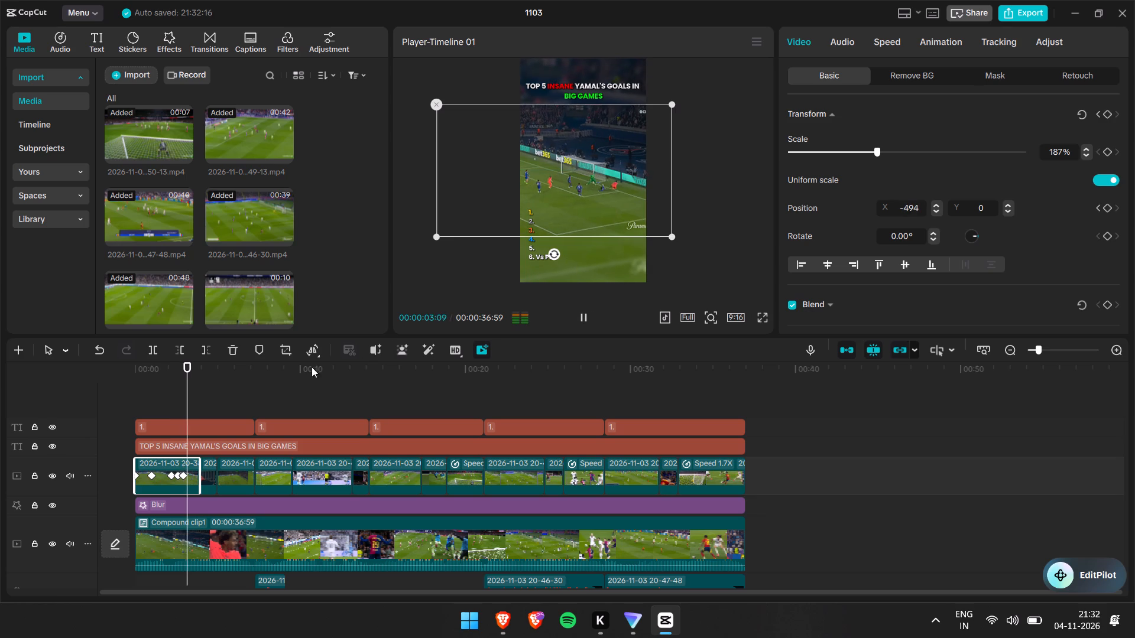
{"action": "left_click_drag", "start_coordinate": [192, 392], "coordinate": [174, 386]}
{"action": "key", "text": "space"}
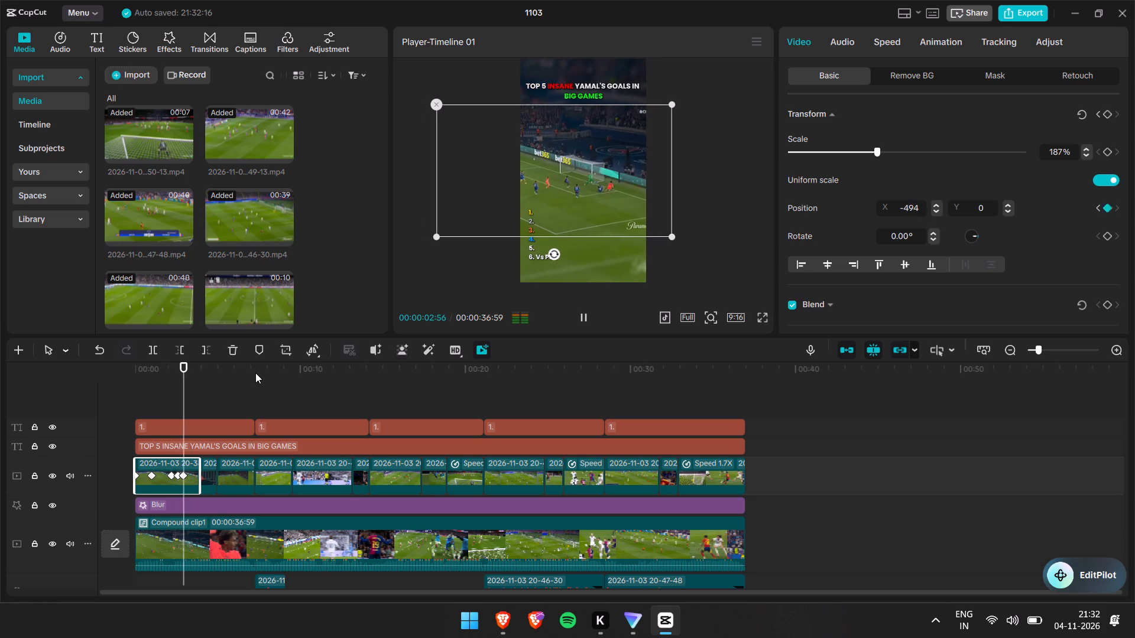
{"action": "key", "text": "space"}
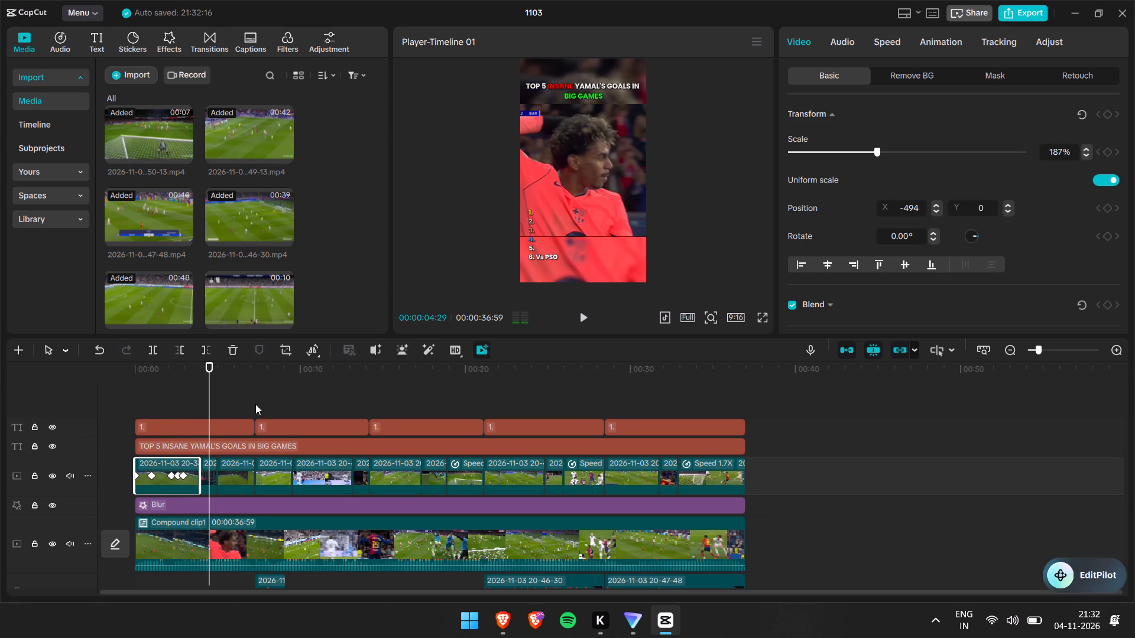
{"action": "key", "text": "space"}
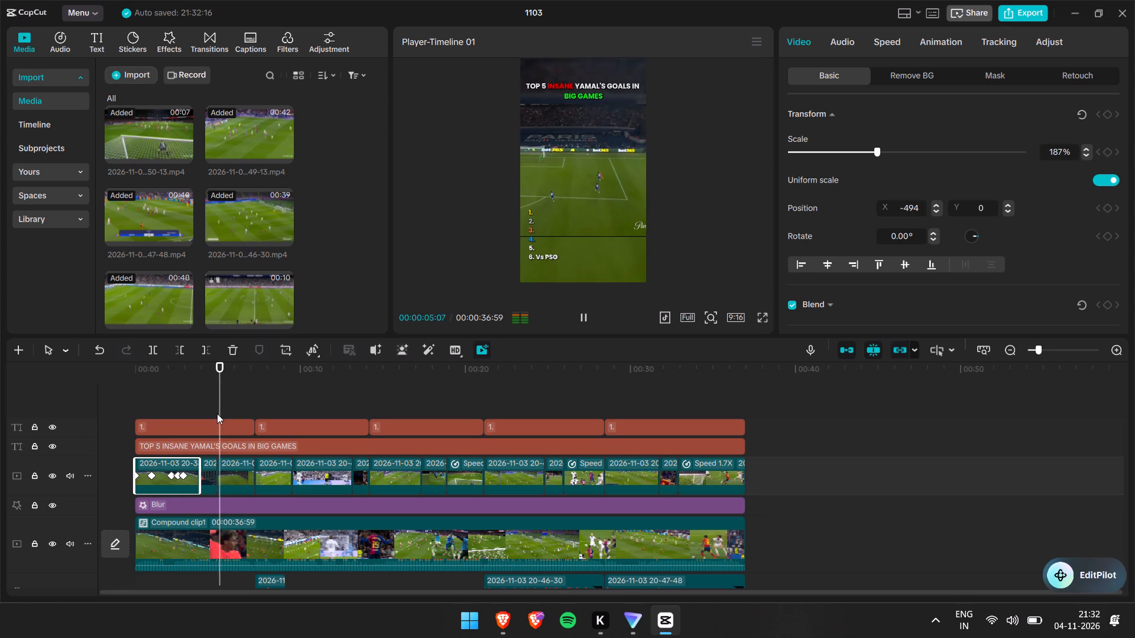
{"action": "key", "text": "space"}
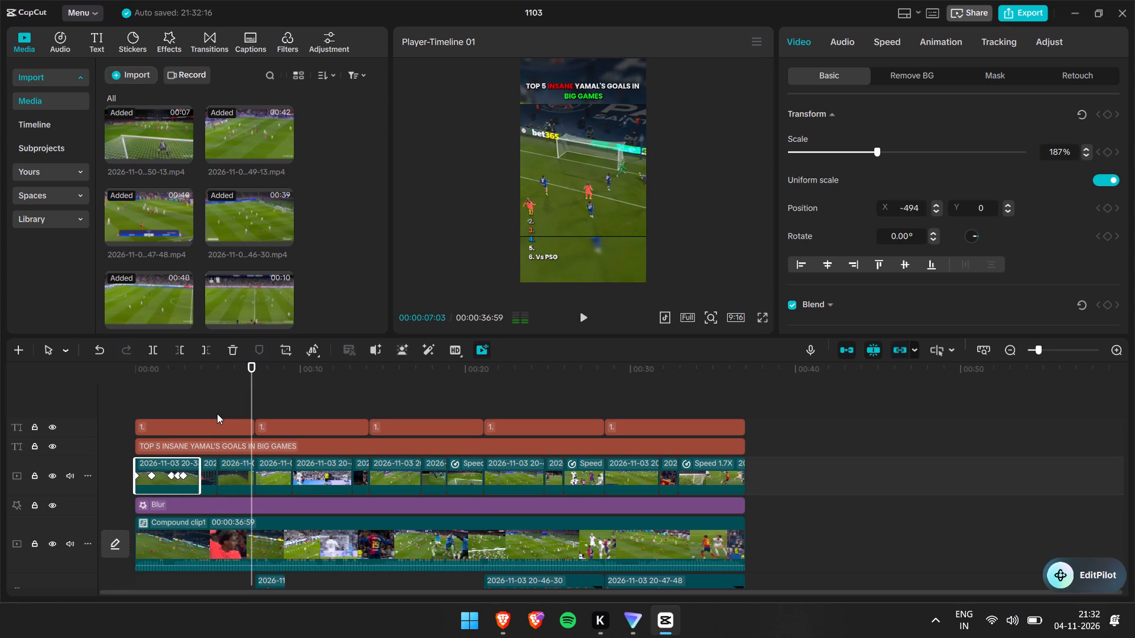
{"action": "key", "text": "space"}
{"action": "key", "text": "space"}
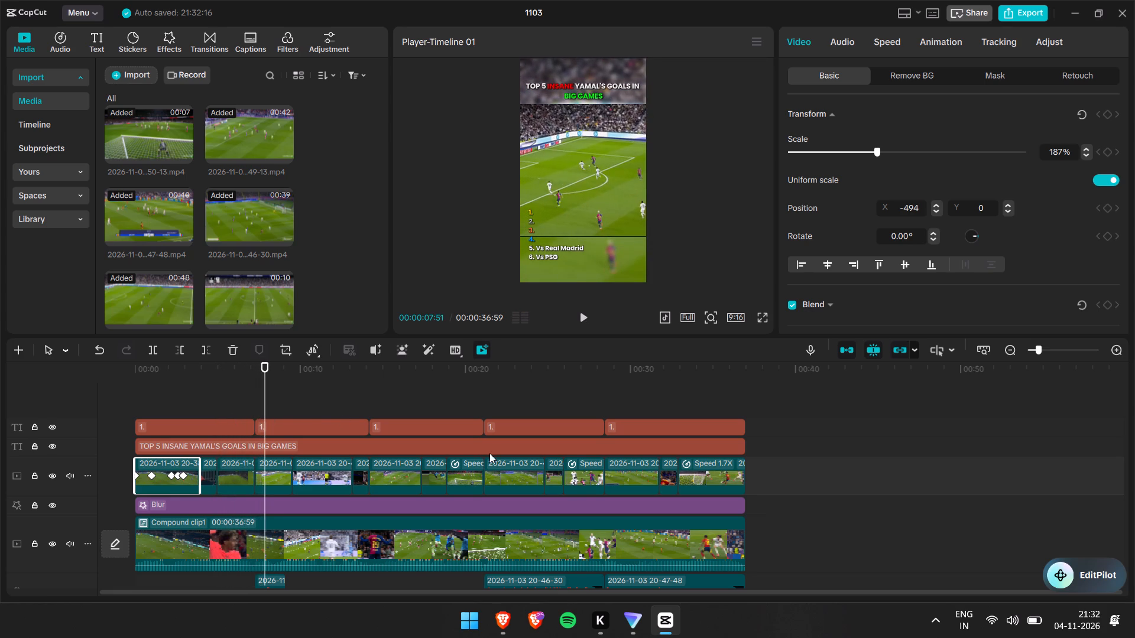
{"action": "key", "text": "space"}
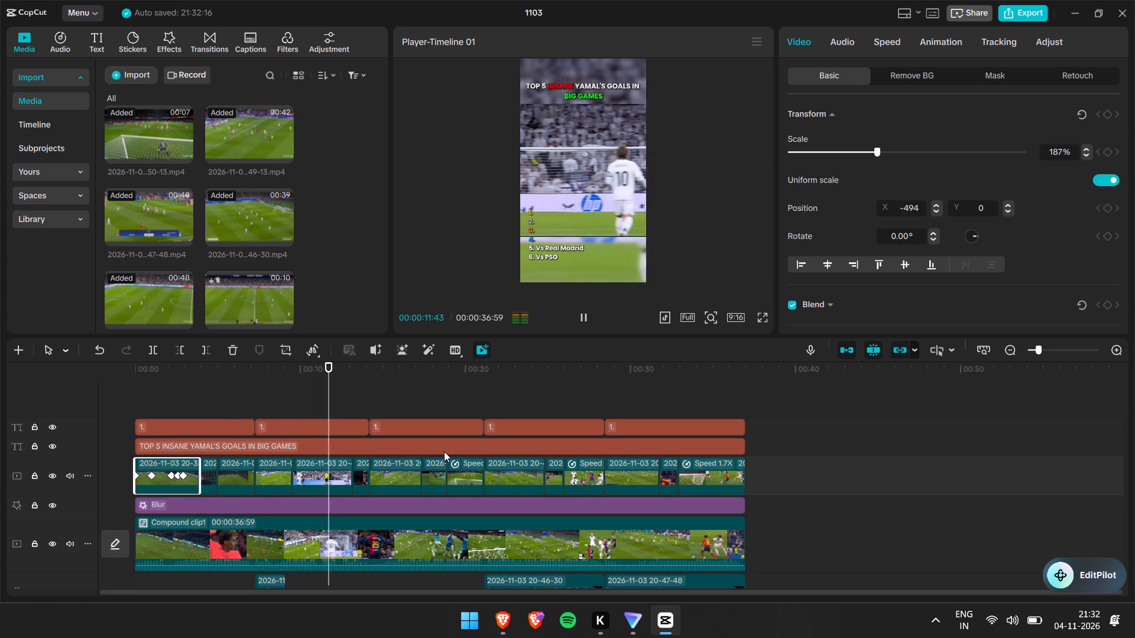
{"action": "key", "text": "space"}
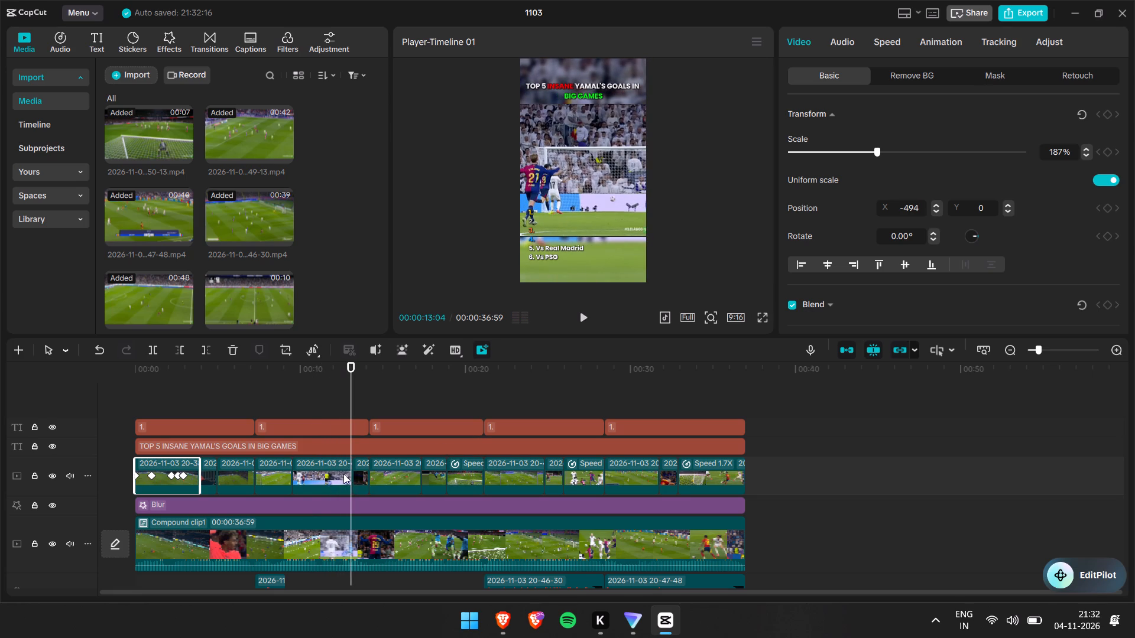
Reposition the clip at 00:00:13:04 sideways to about X -940 and play back to about 17 seconds.
{"action": "left_click", "coordinate": [343, 474]}
{"action": "left_click_drag", "start_coordinate": [601, 201], "coordinate": [595, 197]}
{"action": "key", "text": "space"}
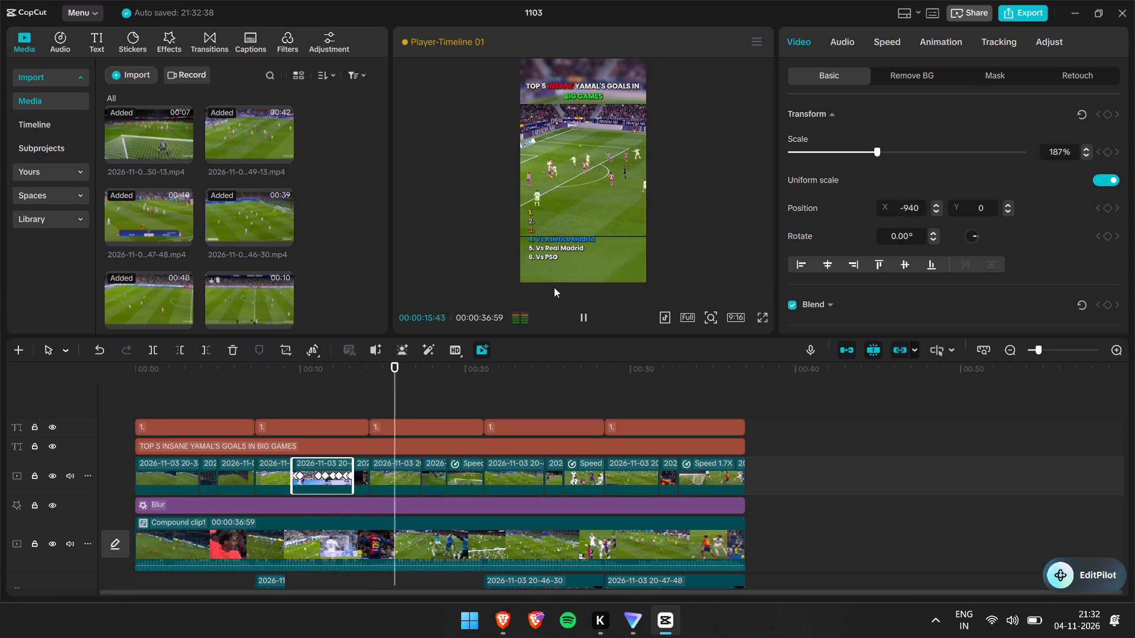
{"action": "key", "text": "space"}
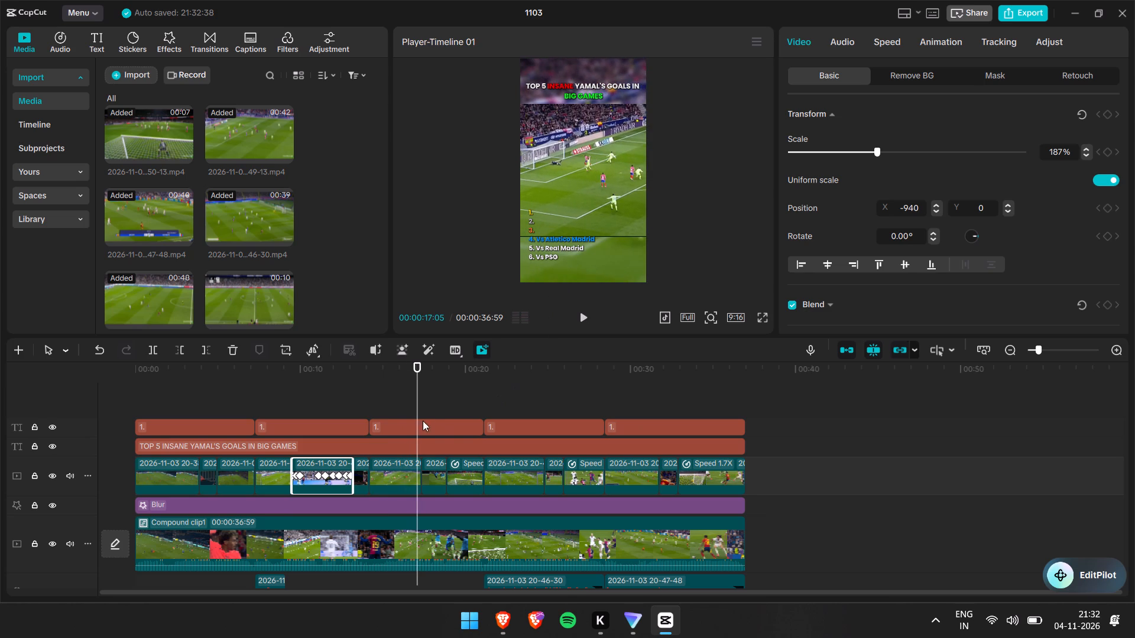
Shift the clip's frame sideways to about X 723 with a keyframe near 00:00:16:38 and play back the result.
{"action": "left_click", "coordinate": [391, 469]}
{"action": "left_click_drag", "start_coordinate": [414, 402], "coordinate": [407, 405]}
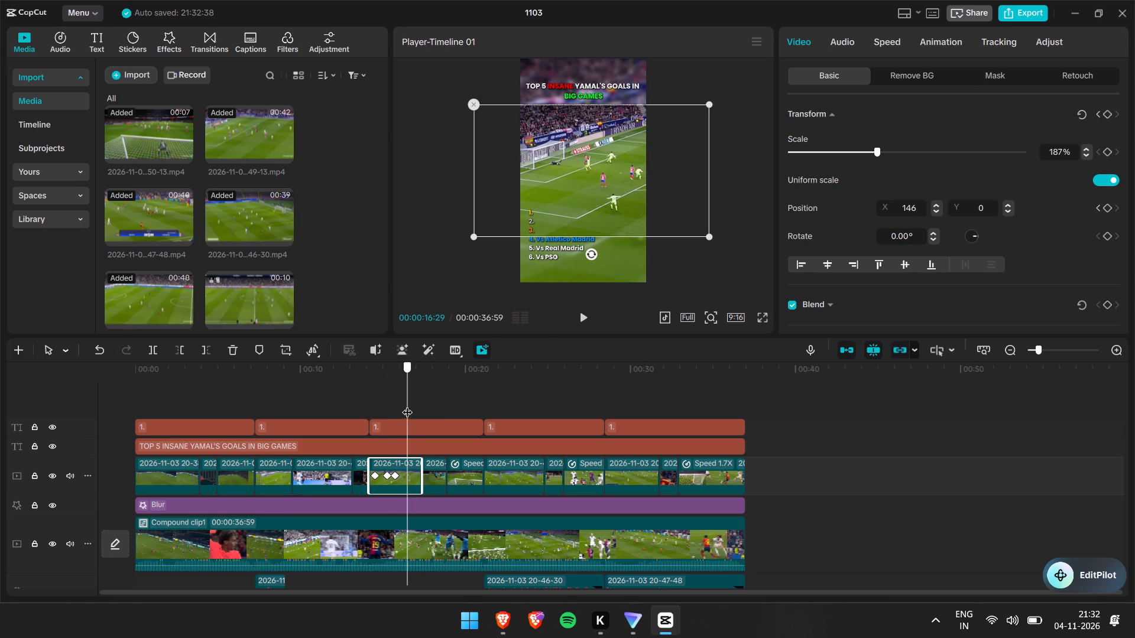
{"action": "key", "text": "space"}
{"action": "key", "text": "space"}
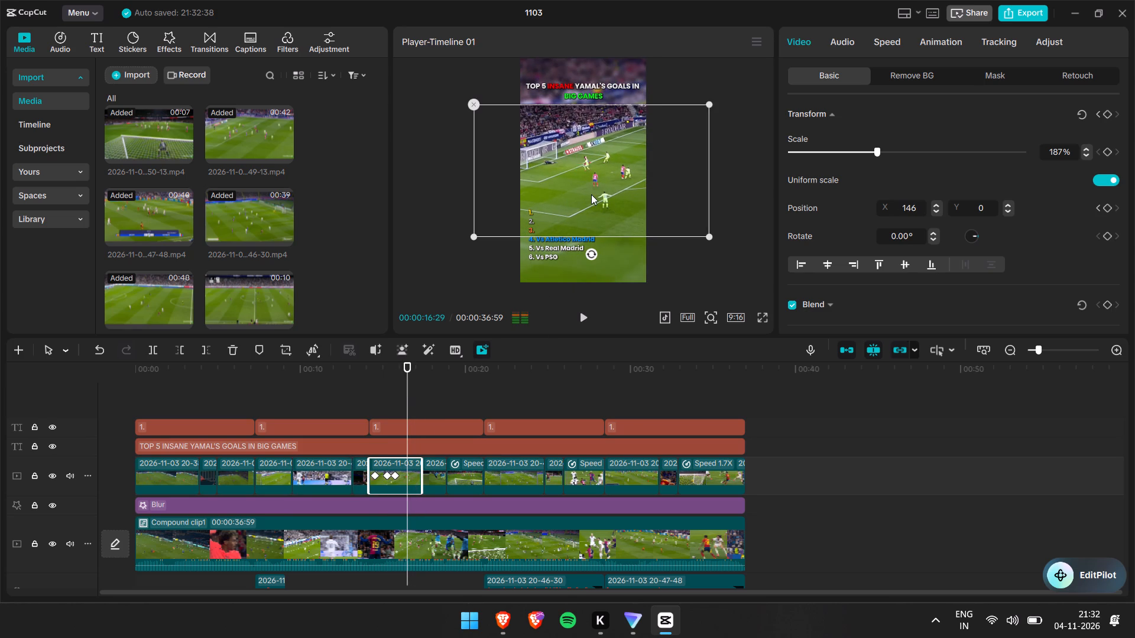
{"action": "left_click", "coordinate": [401, 407]}
{"action": "key", "text": "space"}
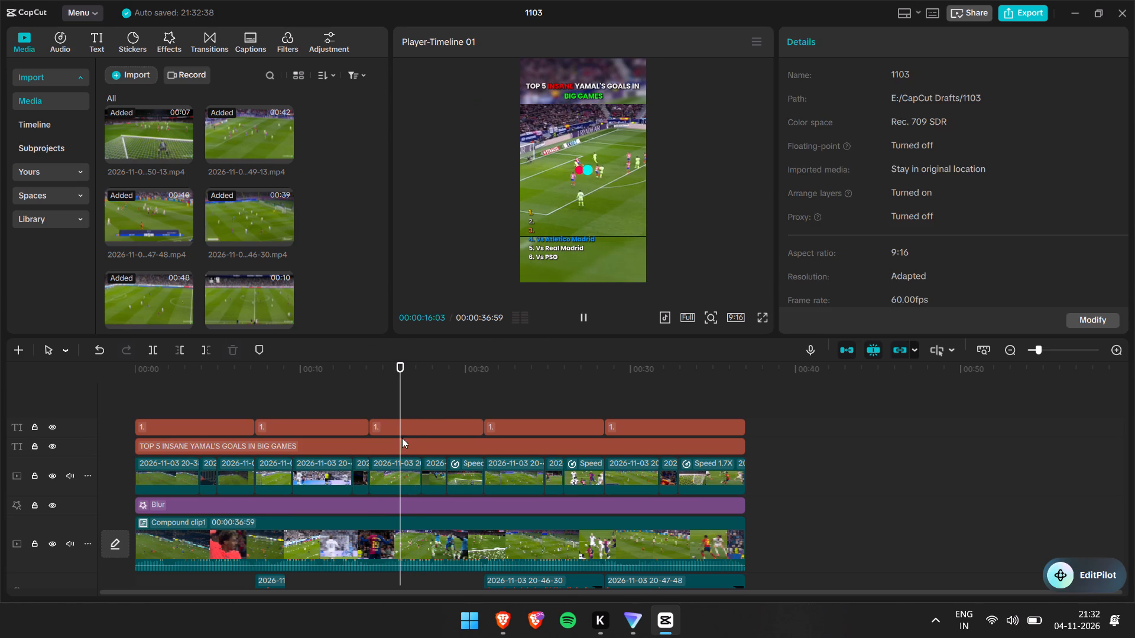
{"action": "key", "text": "space"}
{"action": "key", "text": "space"}
{"action": "key", "text": "space"}
{"action": "left_click", "coordinate": [404, 472]}
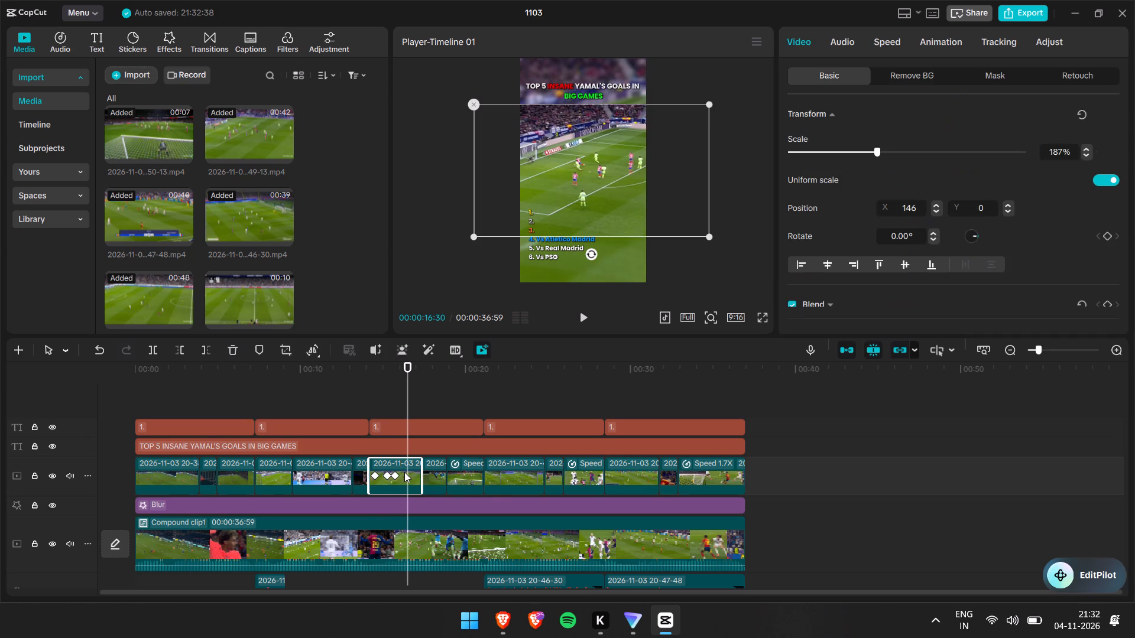
{"action": "key", "text": "space"}
{"action": "key", "text": "space"}
{"action": "left_click_drag", "start_coordinate": [607, 185], "coordinate": [640, 185]}
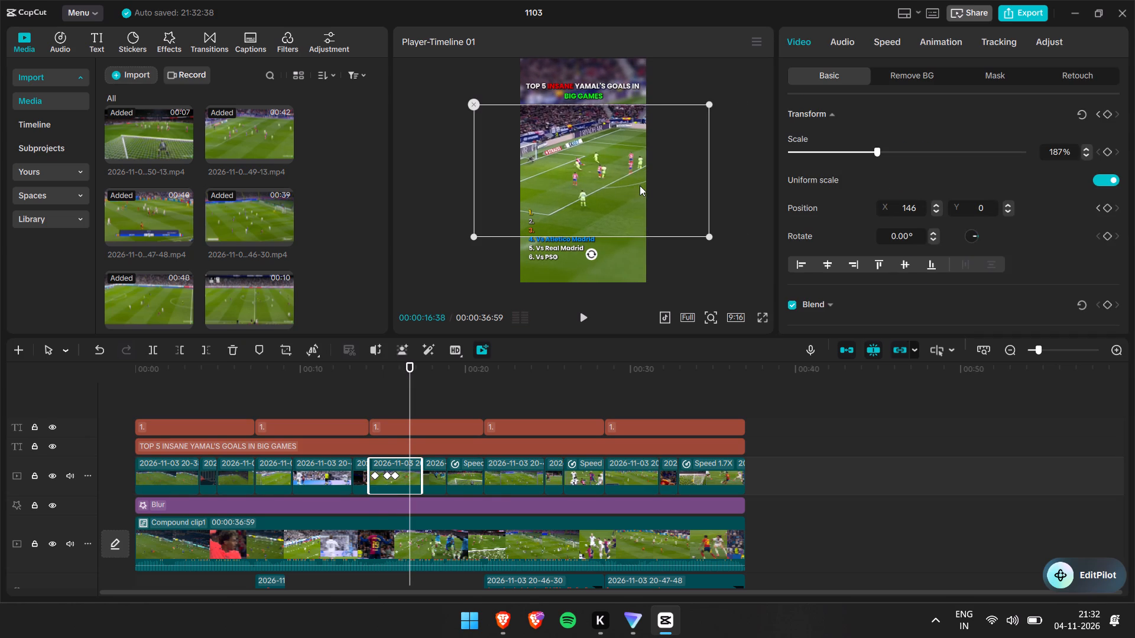
{"action": "left_click_drag", "start_coordinate": [640, 185], "coordinate": [641, 187]}
{"action": "key", "text": "space"}
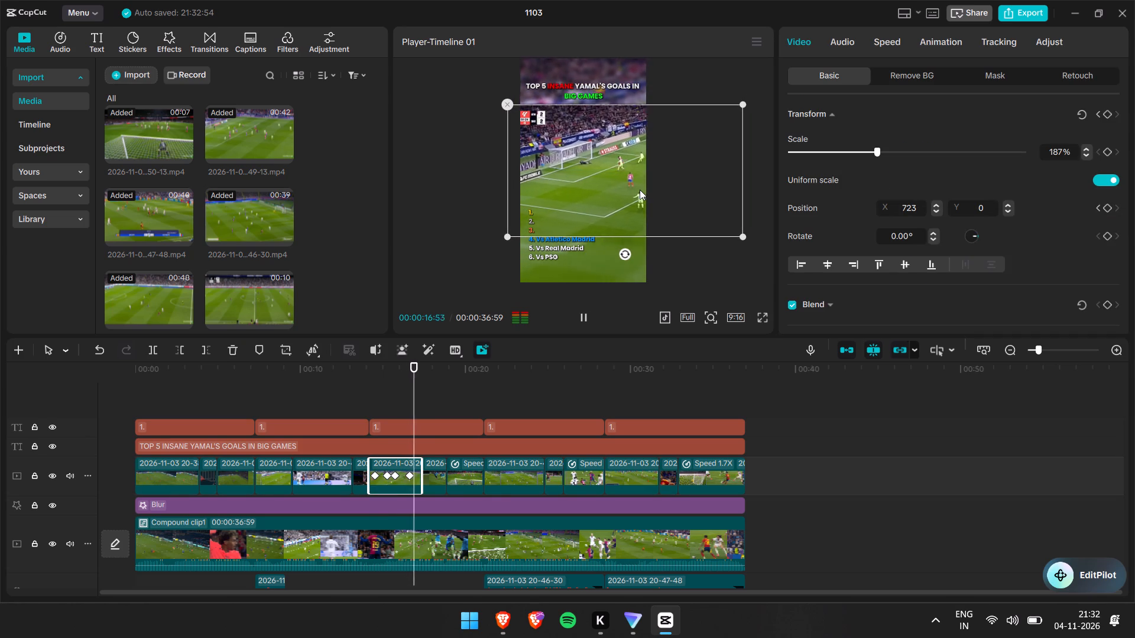
{"action": "key", "text": "space"}
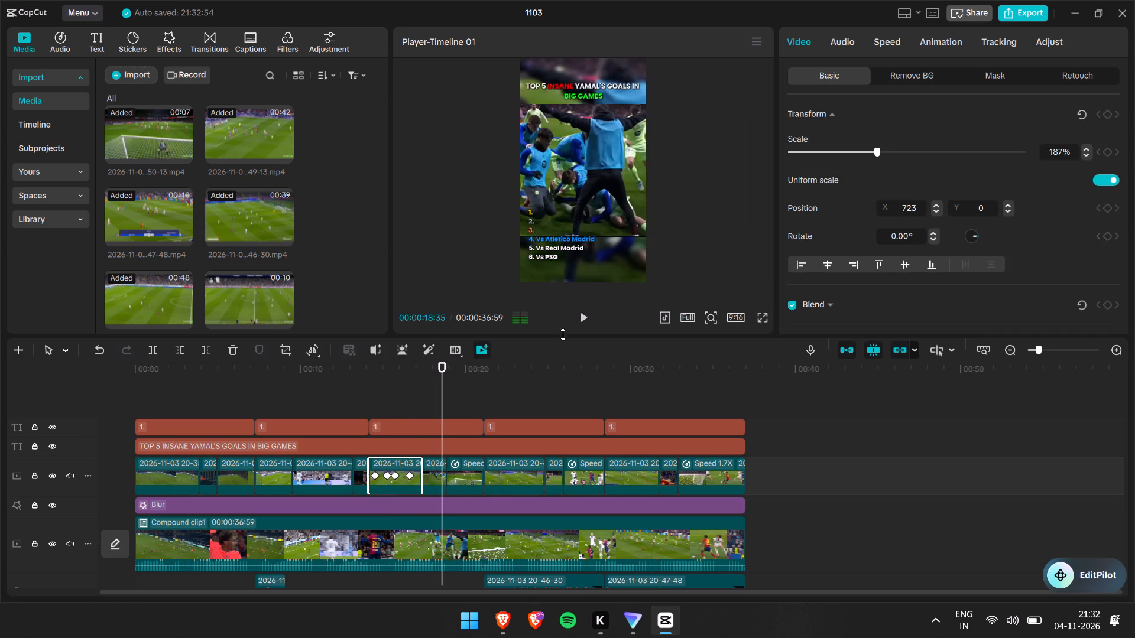
Delete the speed-adjusted video clip that starts at about 19 seconds on the upper video track.
{"action": "left_click", "coordinate": [470, 472]}
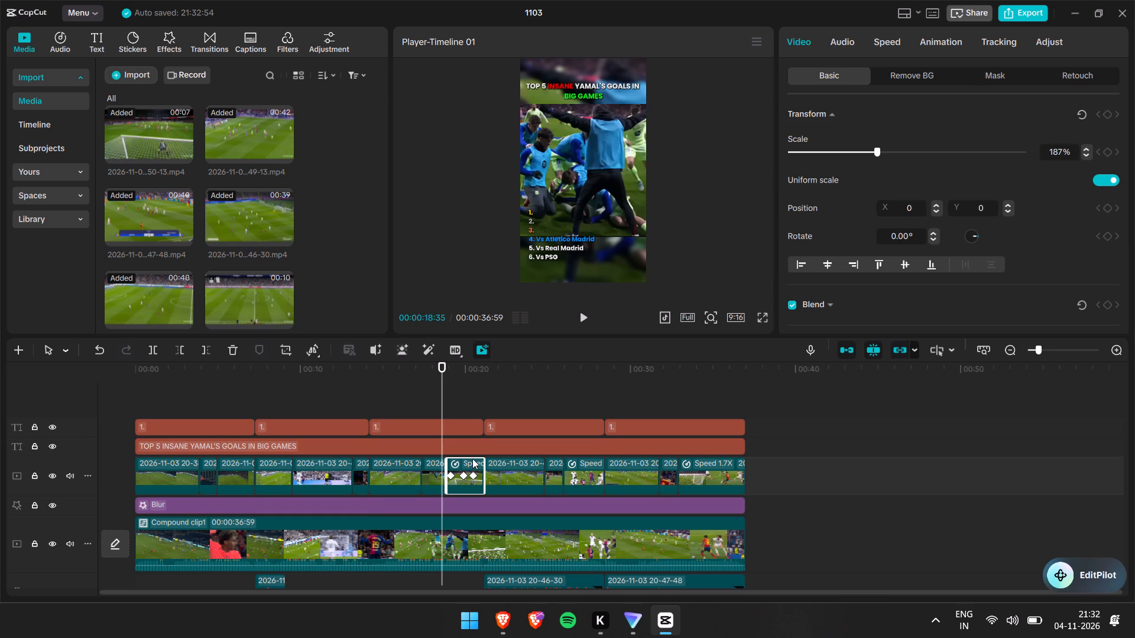
{"action": "key", "text": "Delete"}
Shorten the third ranking list text so it ends at about 00:00:18:53, where the remaining Atletico Madrid footage ends.
{"action": "left_click", "coordinate": [465, 428]}
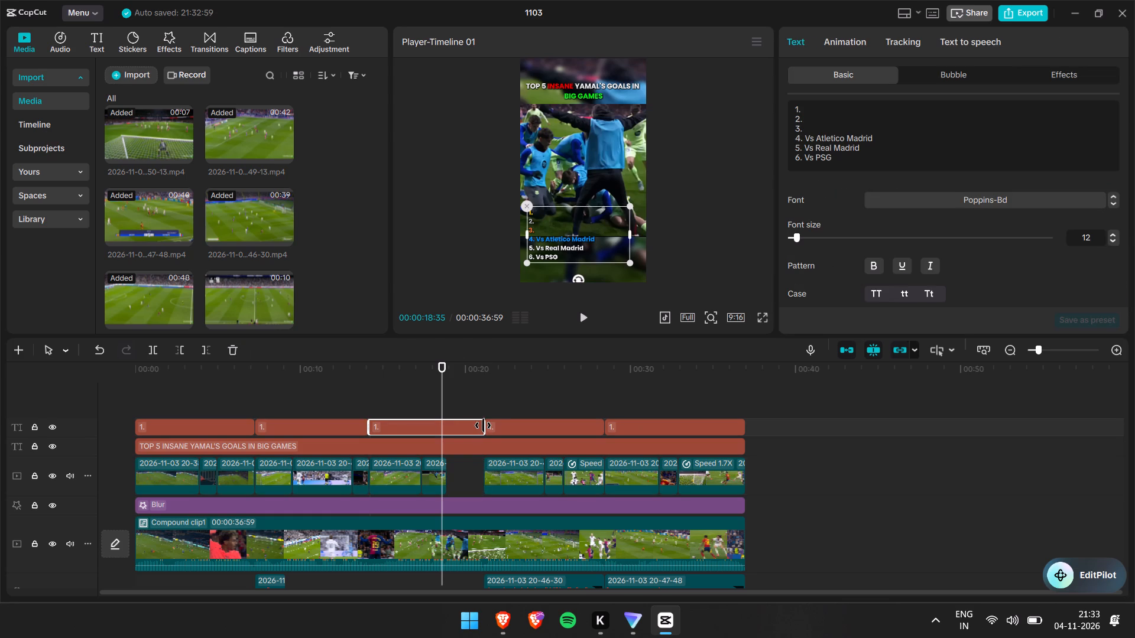
{"action": "left_click_drag", "start_coordinate": [483, 425], "coordinate": [444, 431]}
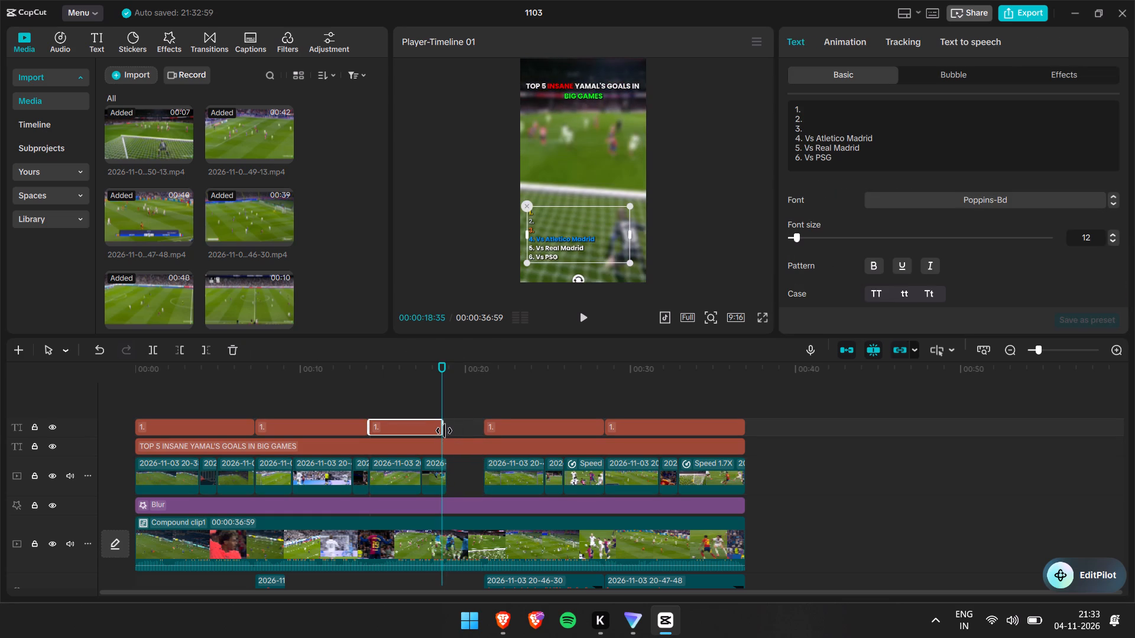
{"action": "left_click_drag", "start_coordinate": [444, 431], "coordinate": [447, 431]}
{"action": "key", "text": "space"}
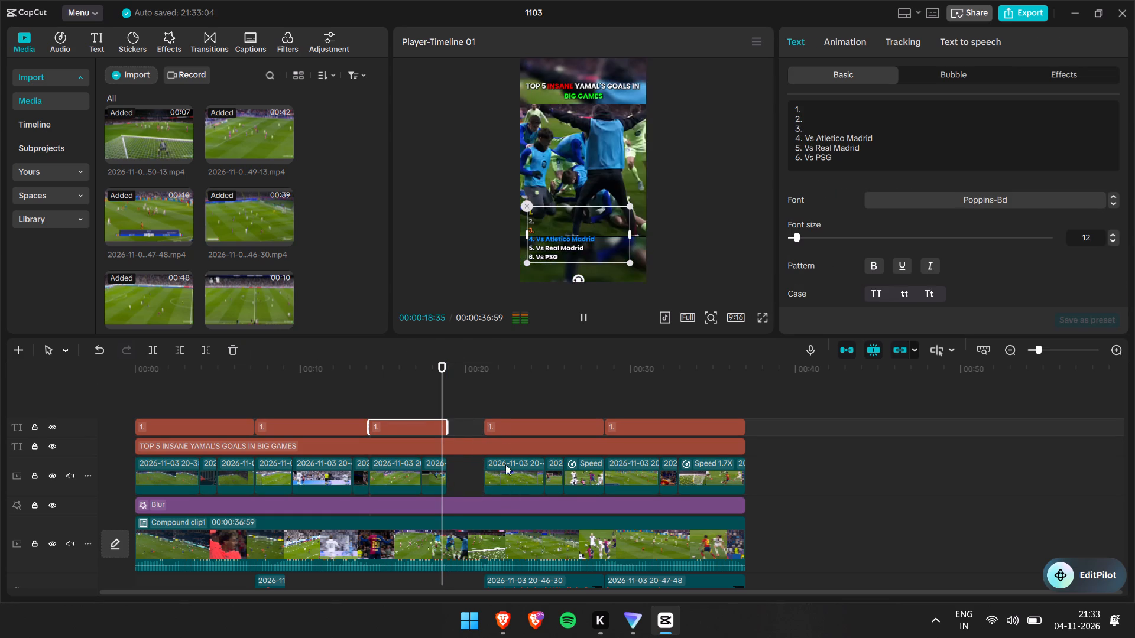
{"action": "key", "text": "space"}
Move all video clips after the gap earlier together so they start at about 00:00:18:53, and play back the join.
{"action": "left_click_drag", "start_coordinate": [763, 468], "coordinate": [505, 473]}
{"action": "left_click_drag", "start_coordinate": [514, 462], "coordinate": [481, 464]}
{"action": "left_click", "coordinate": [446, 425]}
{"action": "left_click", "coordinate": [445, 401]}
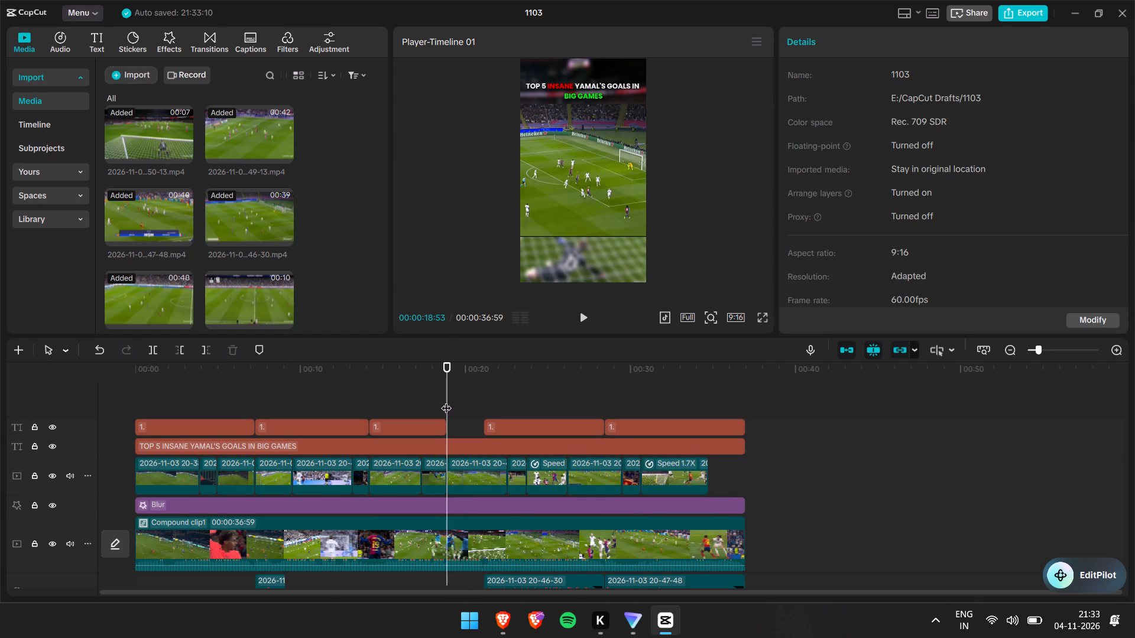
{"action": "key", "text": "space"}
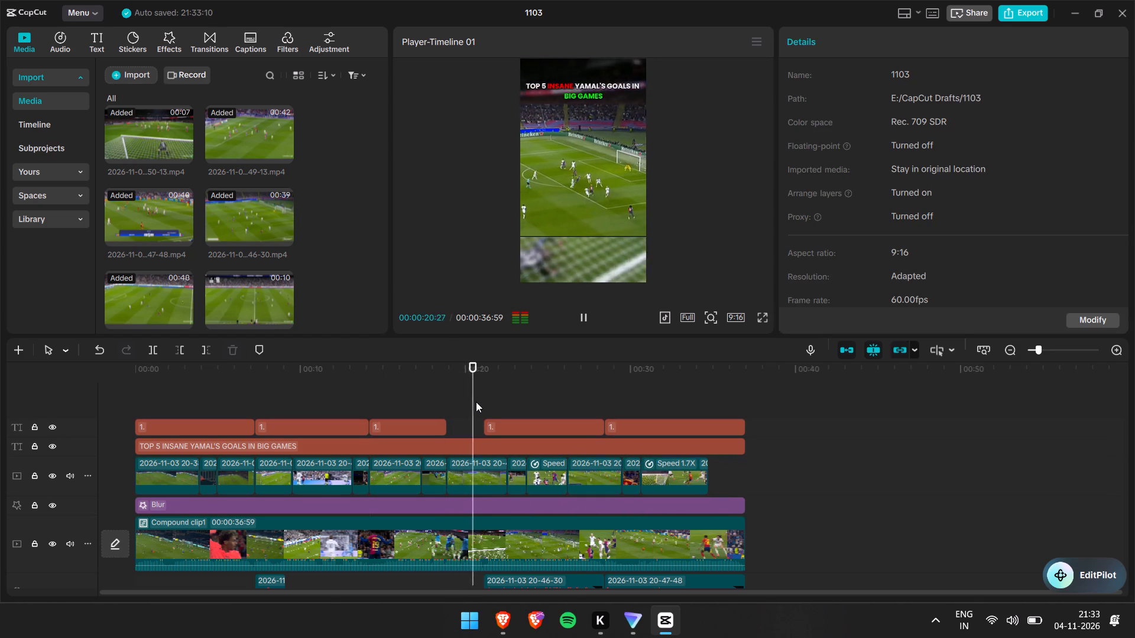
{"action": "key", "text": "space"}
{"action": "left_click_drag", "start_coordinate": [484, 399], "coordinate": [445, 412]}
{"action": "key", "text": "space"}
{"action": "scroll", "coordinate": [453, 493], "scroll_direction": "down", "scroll_amount": 5}
{"action": "left_click", "coordinate": [455, 524]}
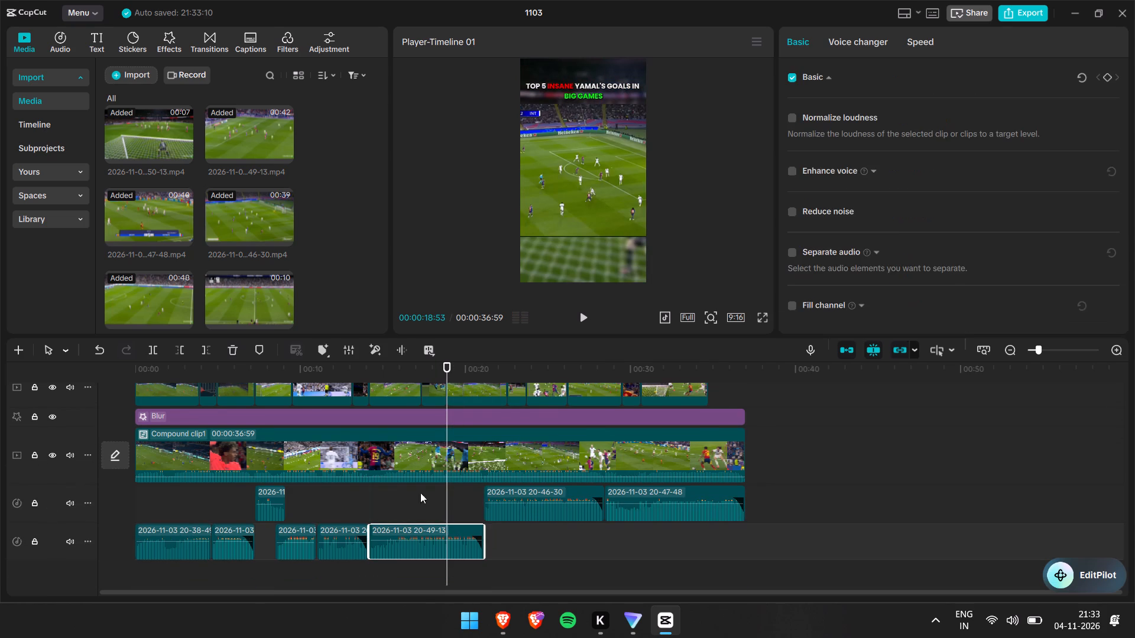
{"action": "left_click", "coordinate": [205, 349]}
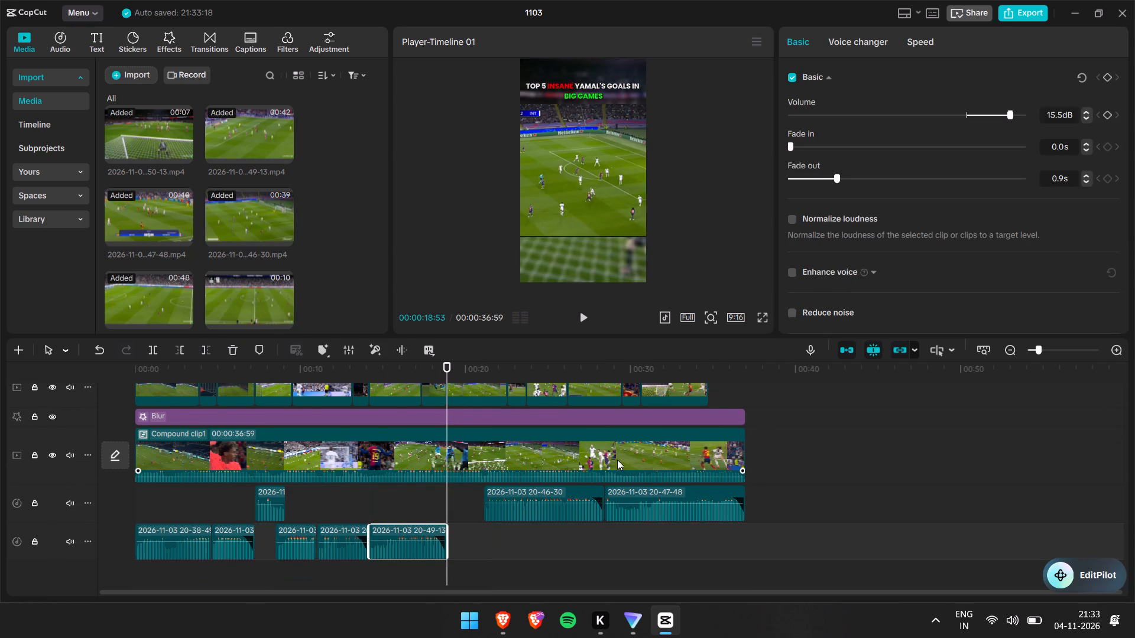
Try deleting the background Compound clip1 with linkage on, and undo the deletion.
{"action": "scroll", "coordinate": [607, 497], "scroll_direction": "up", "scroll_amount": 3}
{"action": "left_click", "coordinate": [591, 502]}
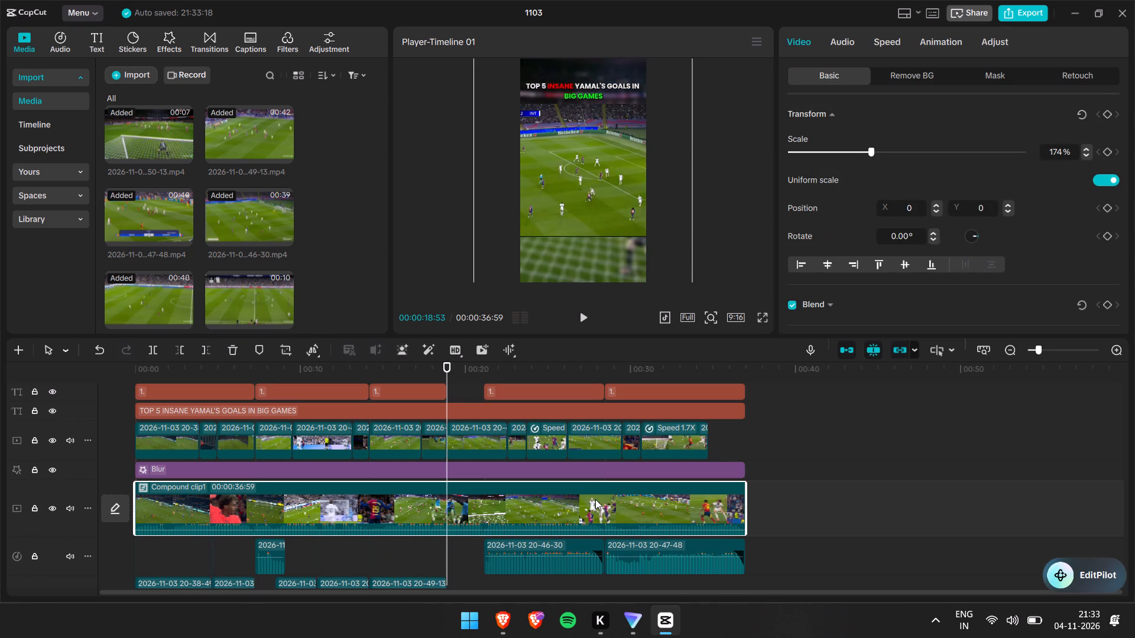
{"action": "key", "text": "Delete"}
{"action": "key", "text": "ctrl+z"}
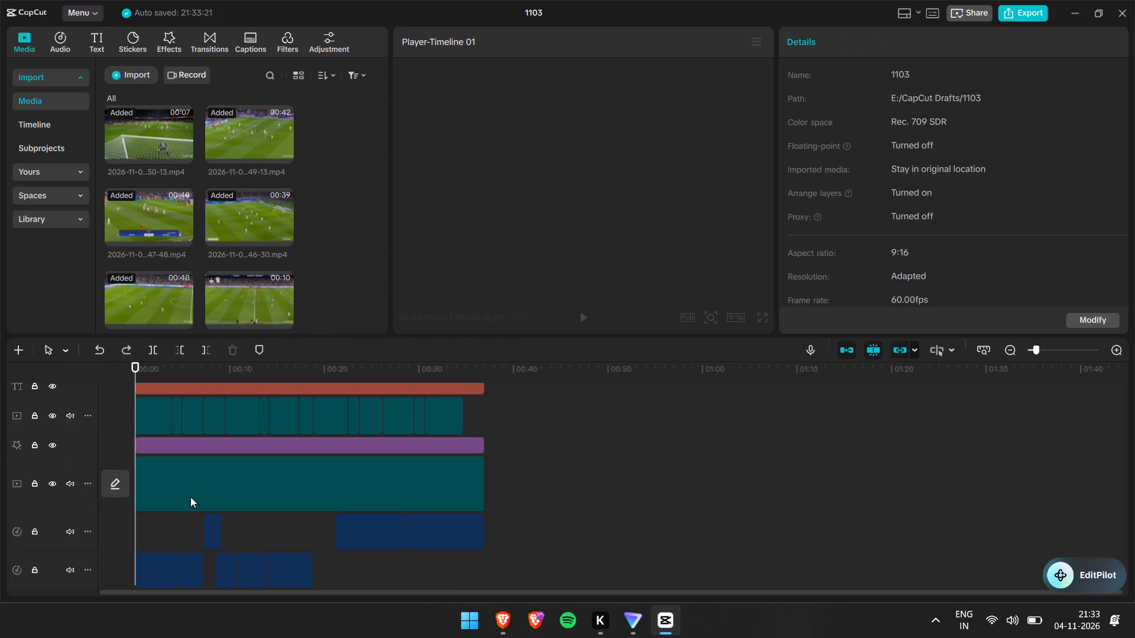
Turn off linkage, delete the background Compound clip1 from the main track, and turn linkage back on.
{"action": "left_click", "coordinate": [634, 434]}
{"action": "left_click", "coordinate": [906, 351]}
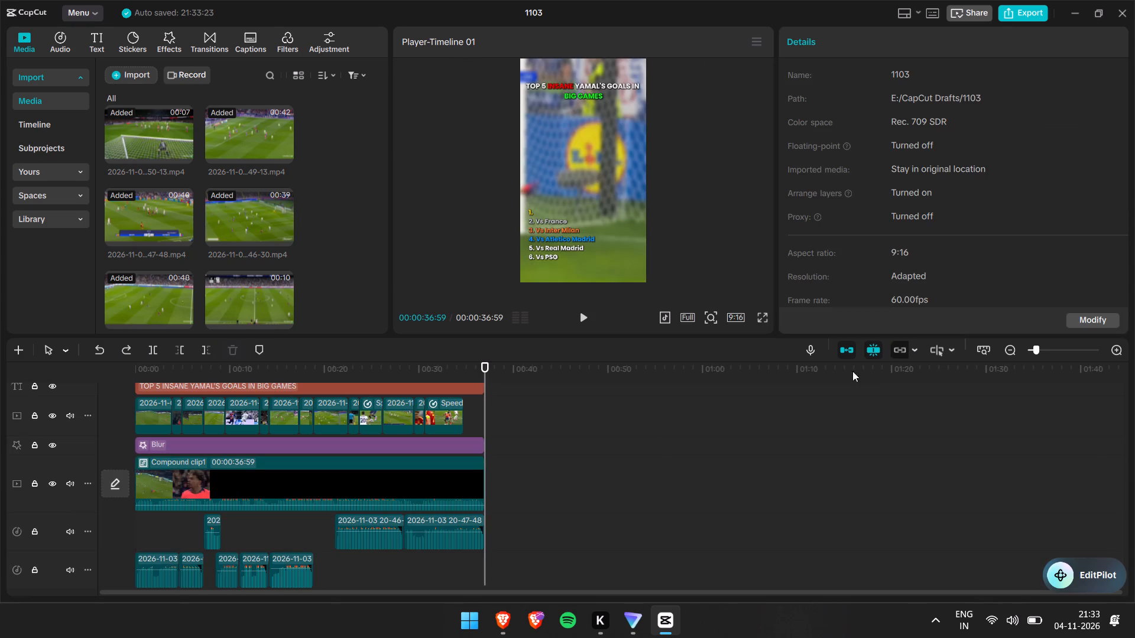
{"action": "left_click", "coordinate": [394, 491]}
{"action": "key", "text": "Delete"}
{"action": "scroll", "coordinate": [394, 487], "scroll_direction": "up", "scroll_amount": 1}
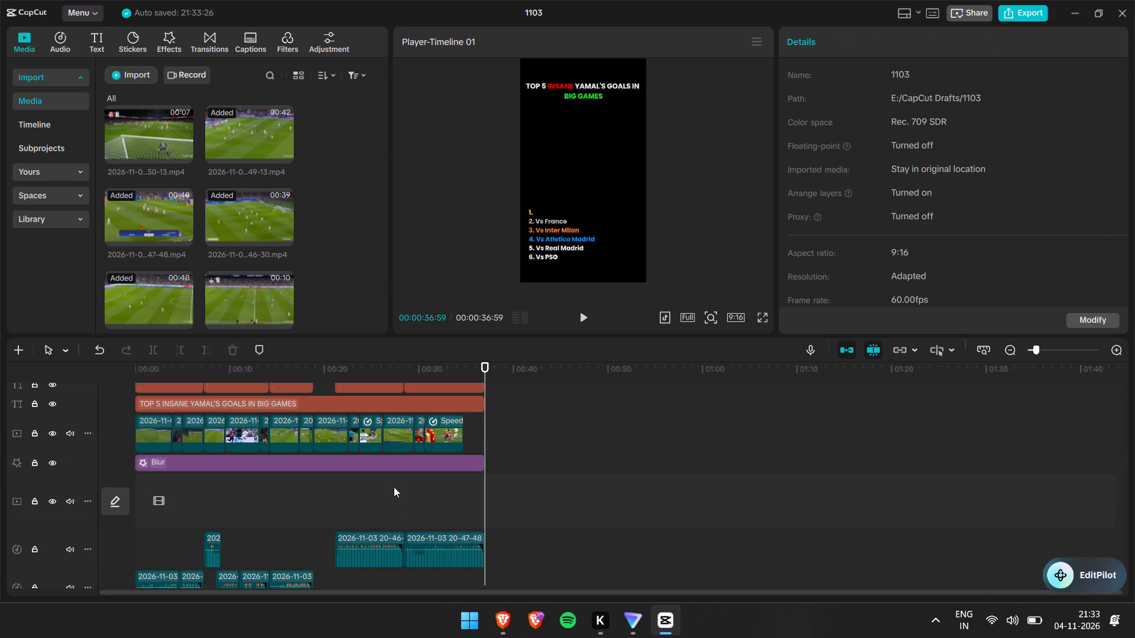
{"action": "scroll", "coordinate": [449, 446], "scroll_direction": "up", "scroll_amount": 2}
{"action": "left_click", "coordinate": [897, 349]}
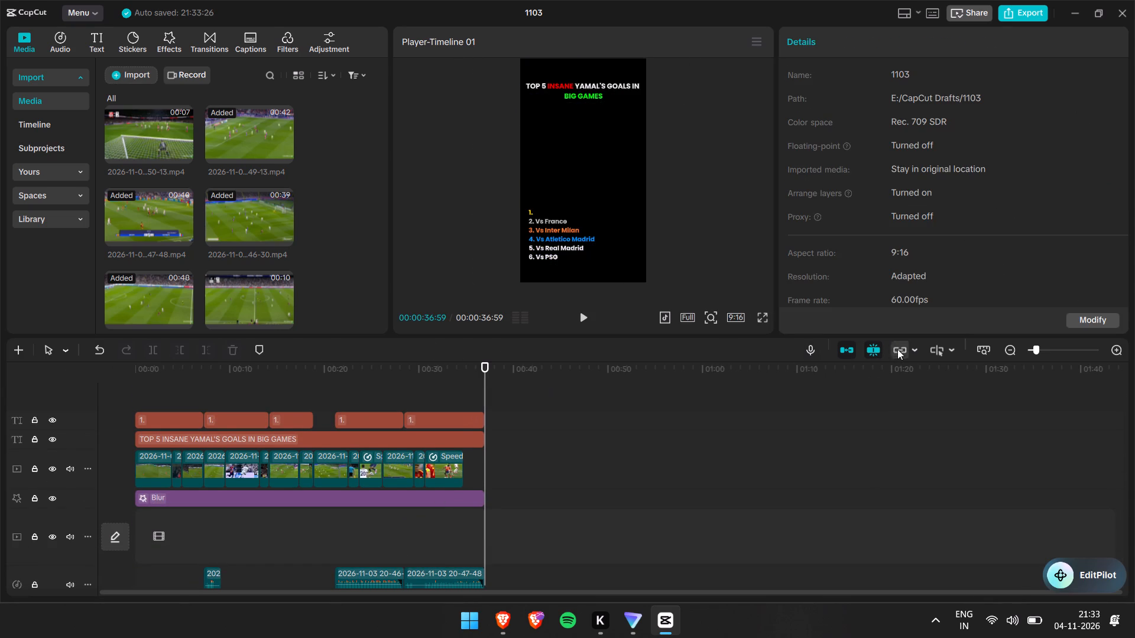
Select the later ranking list texts and review the playback from about 19 to 21 seconds against the text and audio timing.
{"action": "left_click_drag", "start_coordinate": [491, 390], "coordinate": [218, 419]}
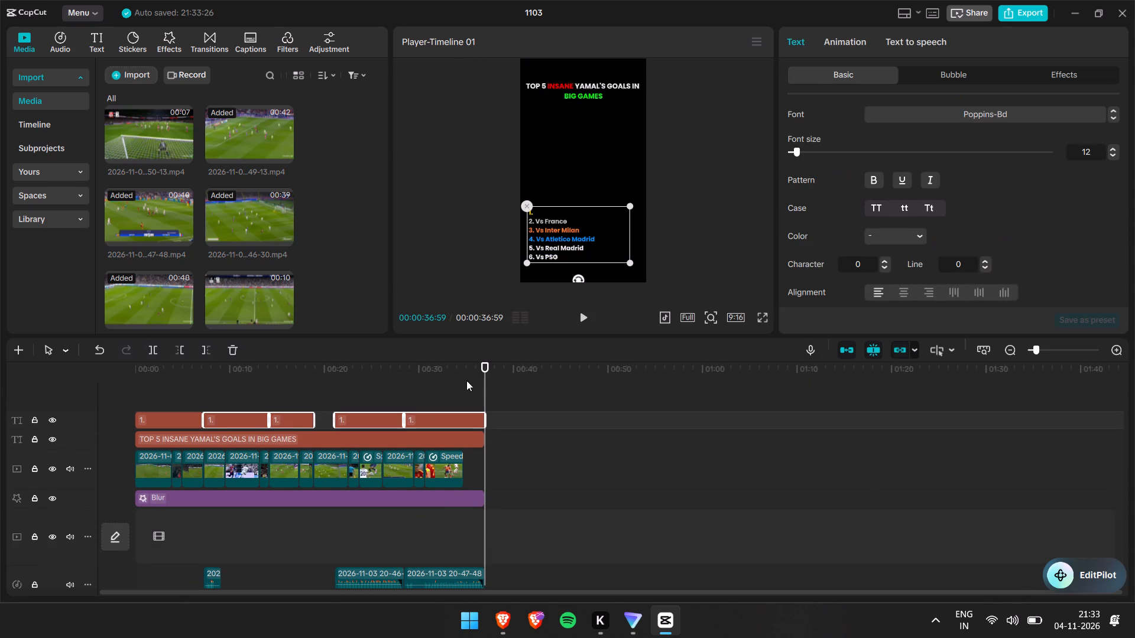
{"action": "left_click", "coordinate": [481, 389]}
{"action": "left_click_drag", "start_coordinate": [481, 389], "coordinate": [313, 420]}
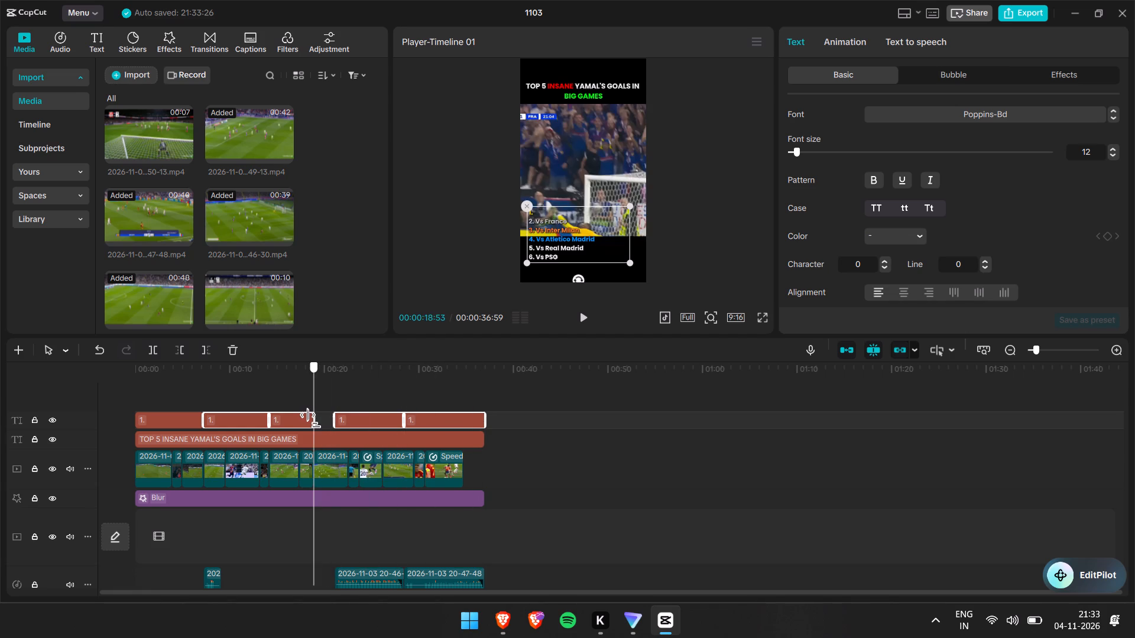
{"action": "left_click_drag", "start_coordinate": [313, 420], "coordinate": [319, 421]}
{"action": "key", "text": "space"}
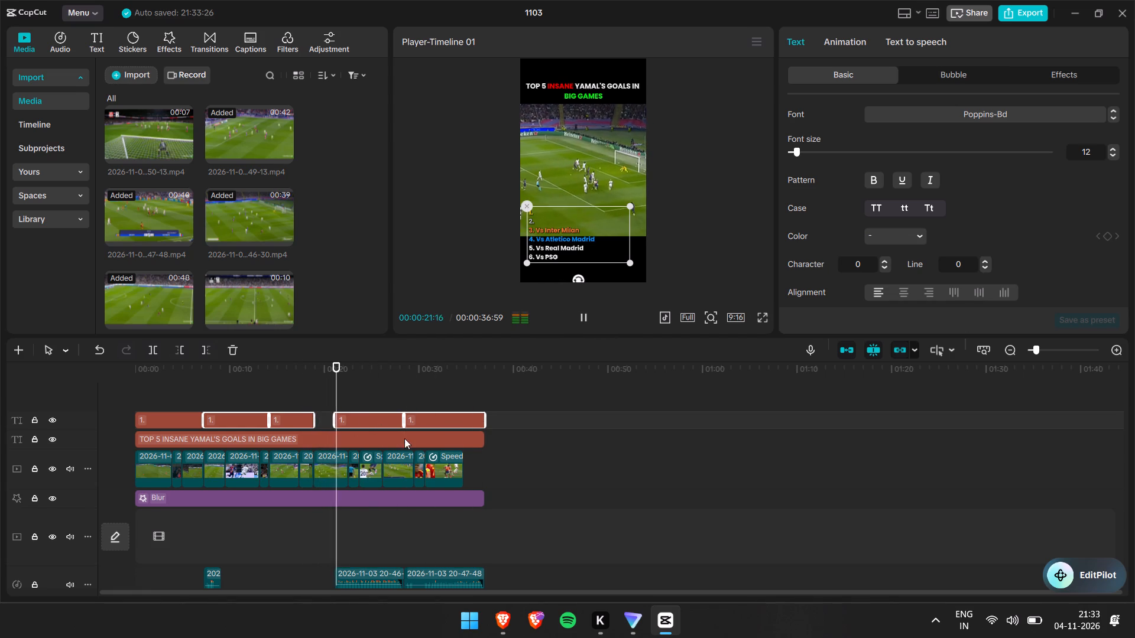
{"action": "key", "text": "space"}
{"action": "scroll", "coordinate": [413, 447], "scroll_direction": "down", "scroll_amount": 4}
{"action": "scroll", "coordinate": [395, 484], "scroll_direction": "up", "scroll_amount": 2}
{"action": "left_click_drag", "start_coordinate": [335, 371], "coordinate": [314, 366]}
{"action": "key", "text": "space"}
{"action": "key", "text": "space"}
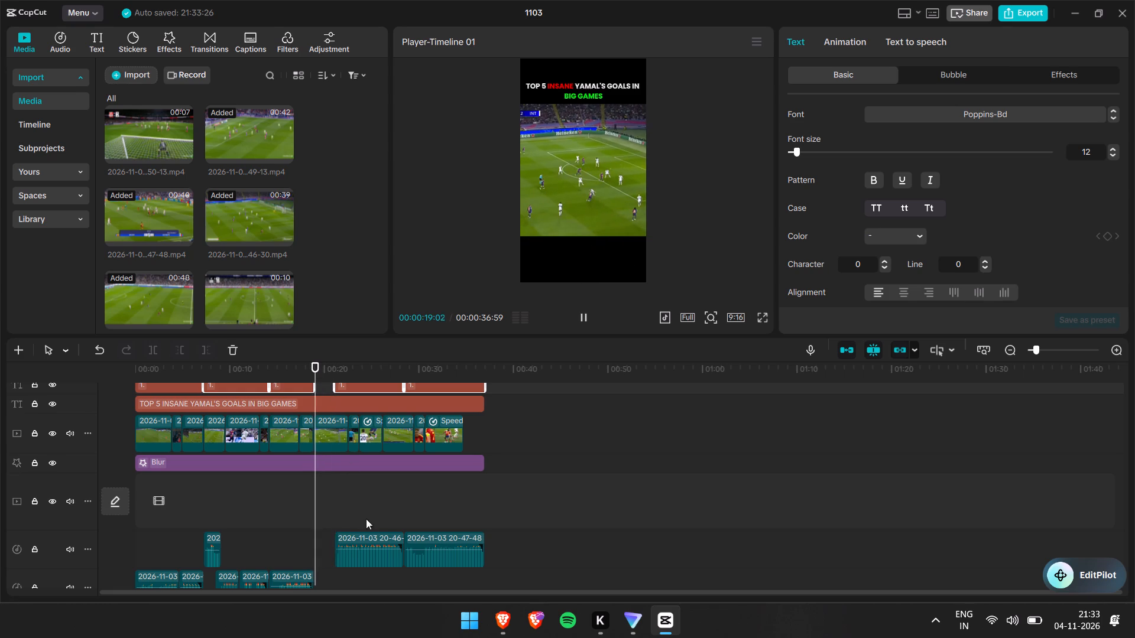
Move the 20-46-30 and 20-47-48 audio clips earlier together to start at about 19 seconds, and play back that section.
{"action": "left_click_drag", "start_coordinate": [543, 558], "coordinate": [360, 535]}
{"action": "left_click_drag", "start_coordinate": [360, 538], "coordinate": [344, 481]}
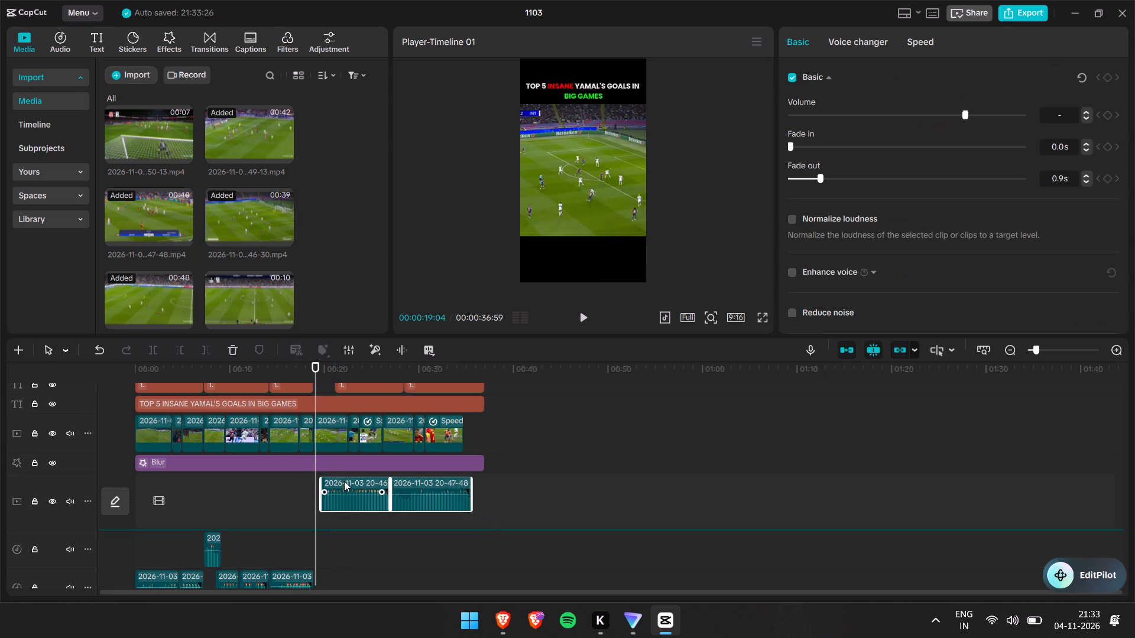
{"action": "left_click_drag", "start_coordinate": [344, 481], "coordinate": [339, 474]}
{"action": "left_click_drag", "start_coordinate": [317, 380], "coordinate": [310, 379]}
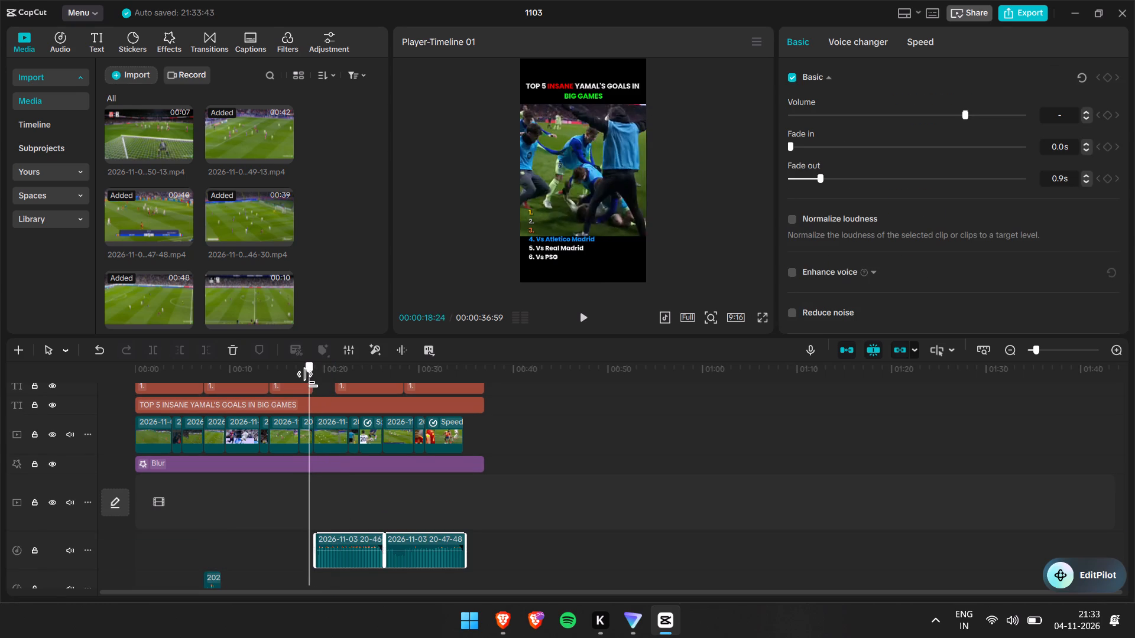
{"action": "left_click_drag", "start_coordinate": [310, 379], "coordinate": [312, 380]}
{"action": "key", "text": "space"}
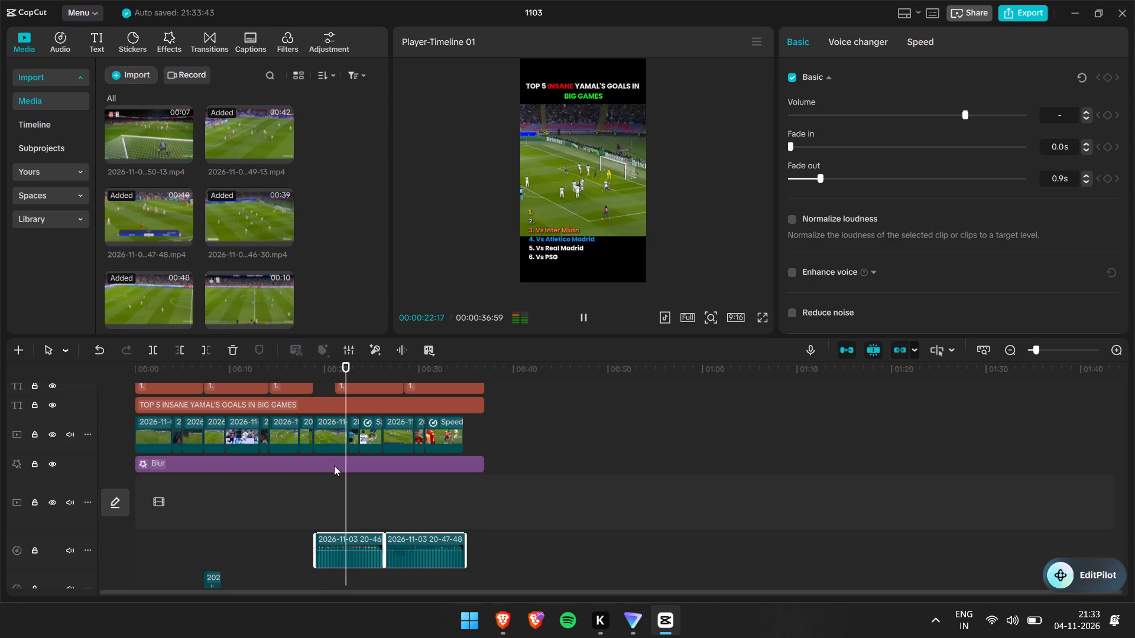
{"action": "key", "text": "space"}
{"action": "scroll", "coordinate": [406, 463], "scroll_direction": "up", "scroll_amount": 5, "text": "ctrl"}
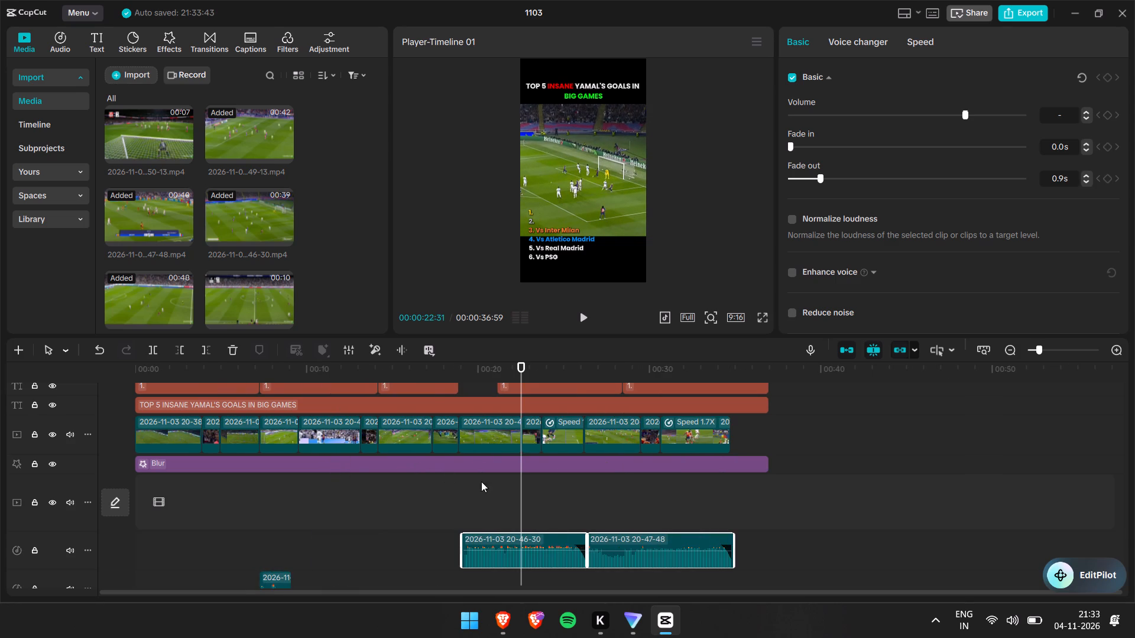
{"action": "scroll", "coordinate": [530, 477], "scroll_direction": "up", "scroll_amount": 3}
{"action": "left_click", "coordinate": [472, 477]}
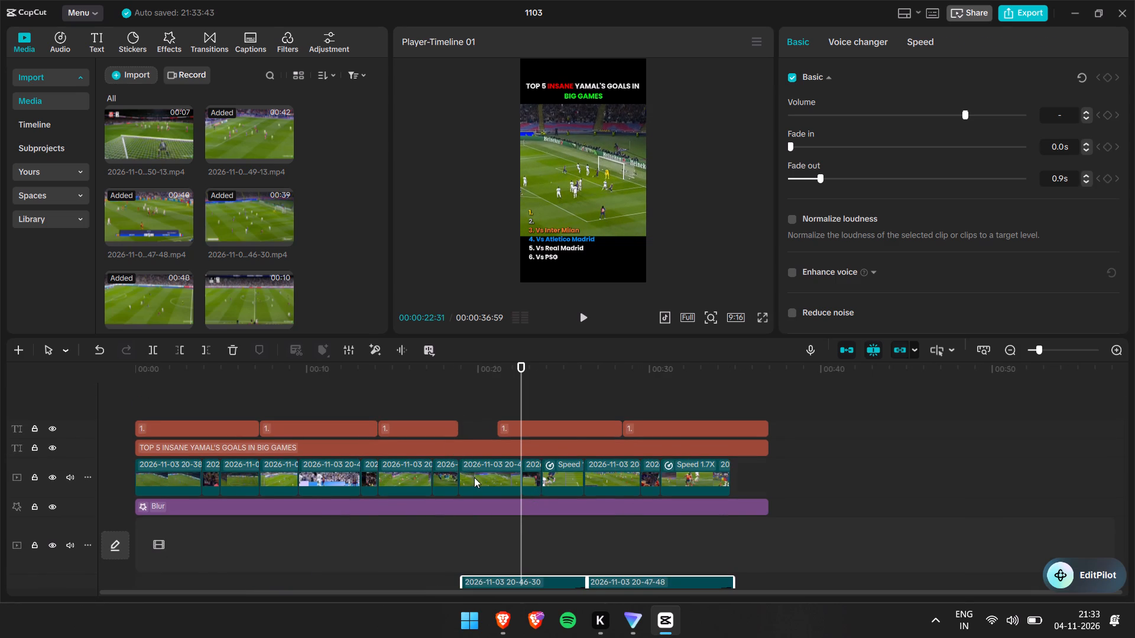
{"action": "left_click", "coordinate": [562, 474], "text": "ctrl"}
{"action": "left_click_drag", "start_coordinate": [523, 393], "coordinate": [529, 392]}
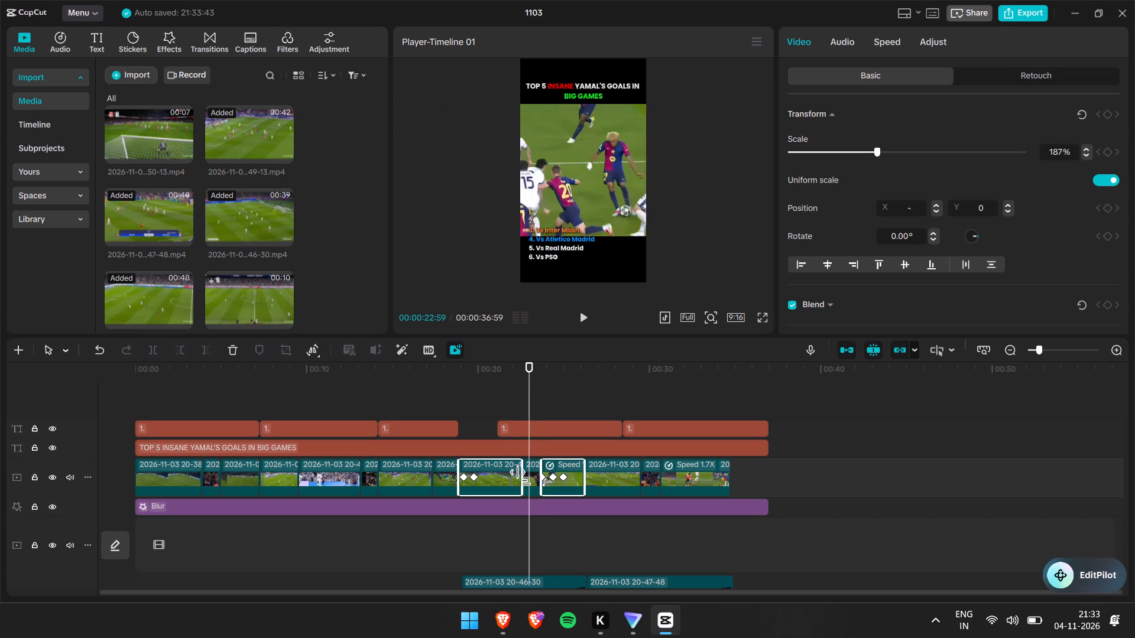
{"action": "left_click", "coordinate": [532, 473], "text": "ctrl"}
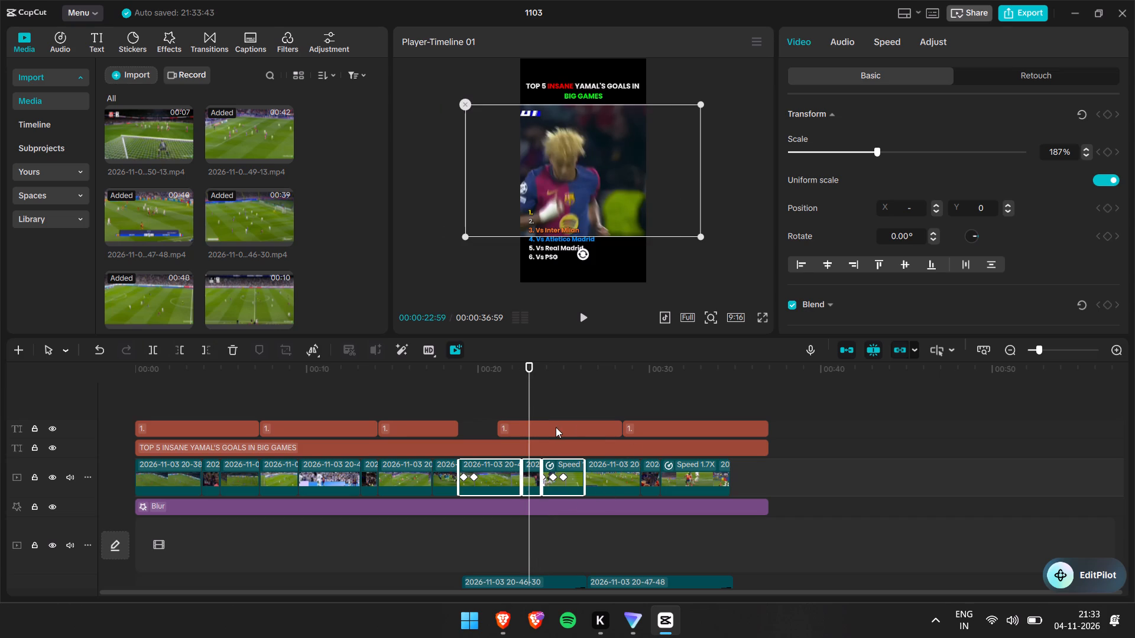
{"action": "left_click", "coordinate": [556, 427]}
Select all the ranking list texts and move them together past the video's end, starting at about 37 seconds.
{"action": "left_click_drag", "start_coordinate": [810, 424], "coordinate": [799, 424]}
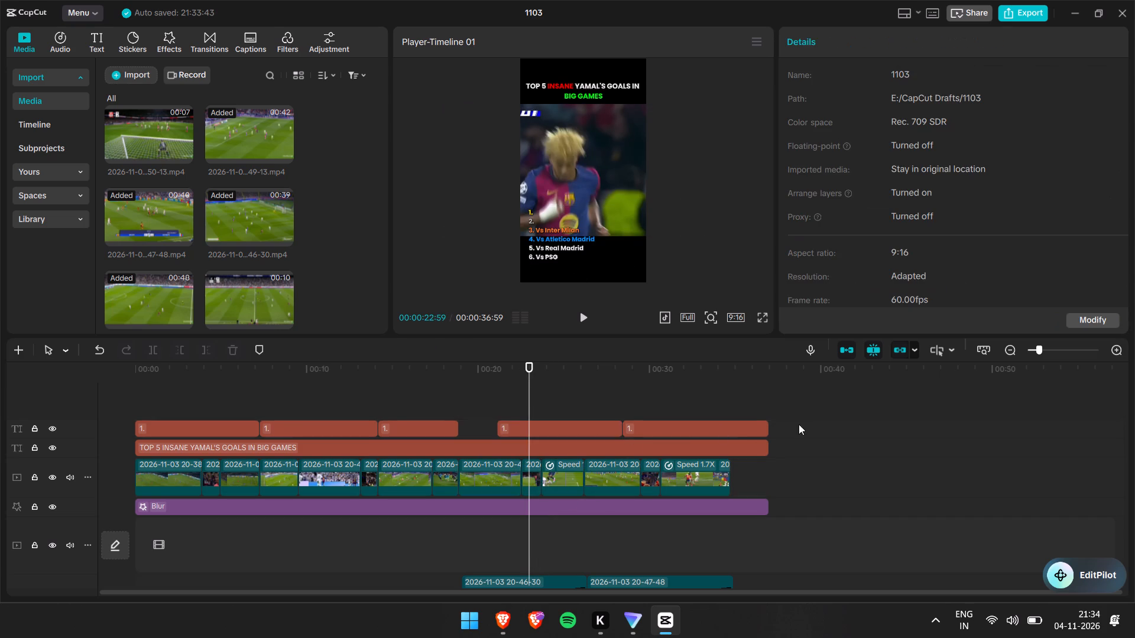
{"action": "left_click_drag", "start_coordinate": [799, 424], "coordinate": [184, 436]}
{"action": "left_click_drag", "start_coordinate": [180, 428], "coordinate": [733, 412]}
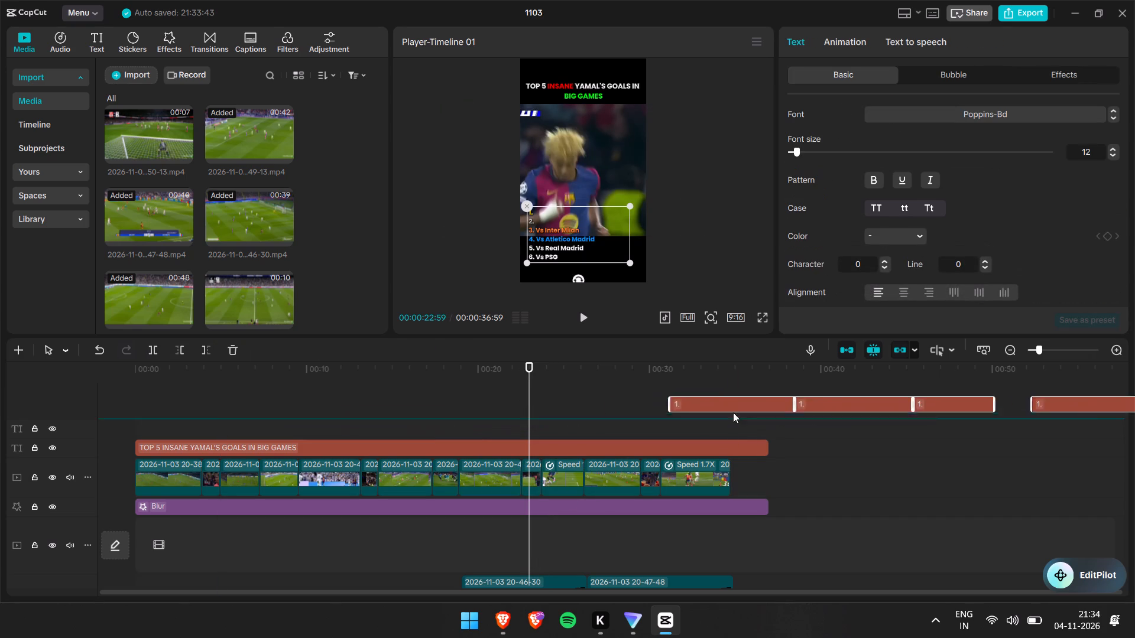
{"action": "left_click_drag", "start_coordinate": [733, 412], "coordinate": [819, 424]}
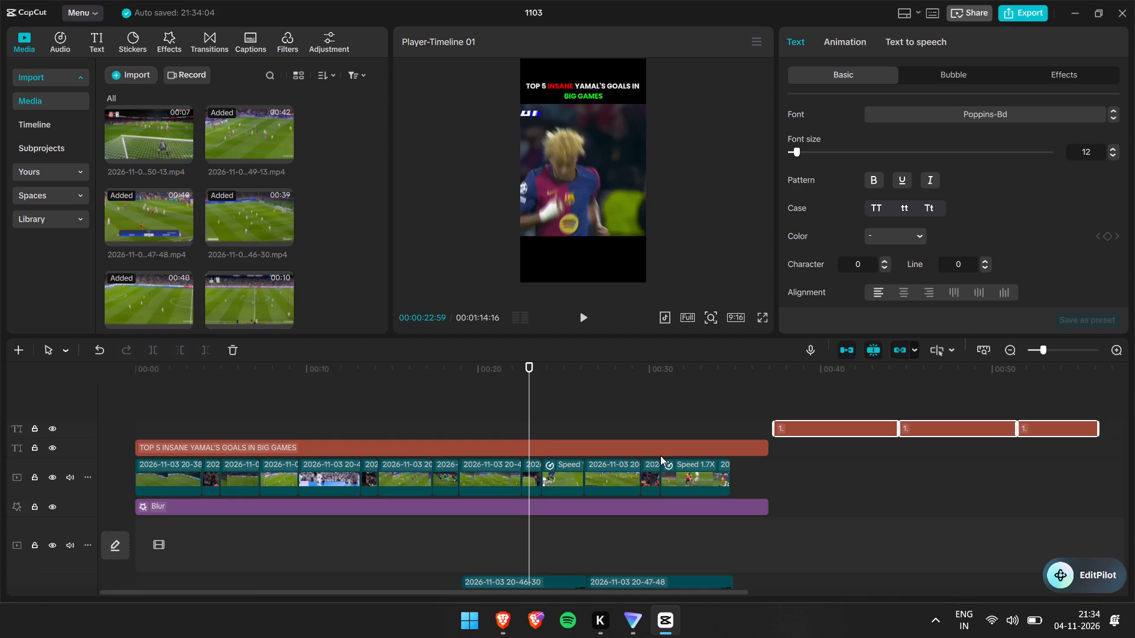
Play back the opening from 0 seconds and delete the short close-up clip at about 4 seconds.
{"action": "scroll", "coordinate": [635, 452], "scroll_direction": "down", "scroll_amount": 7}
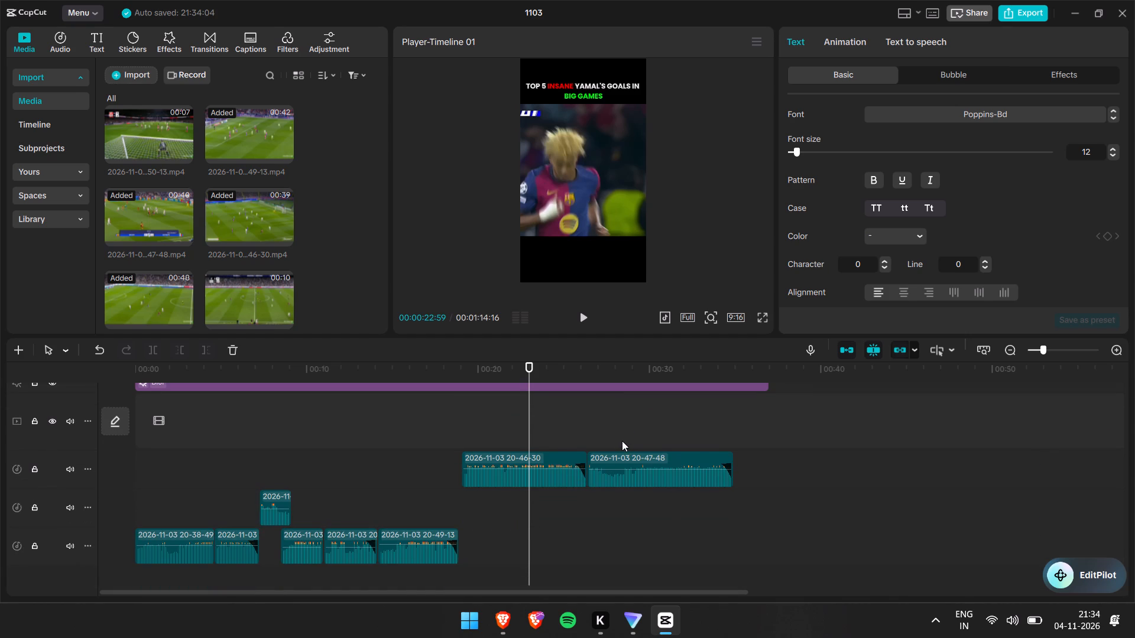
{"action": "scroll", "coordinate": [505, 459], "scroll_direction": "up", "scroll_amount": 3}
{"action": "scroll", "coordinate": [534, 414], "scroll_direction": "up", "scroll_amount": 3}
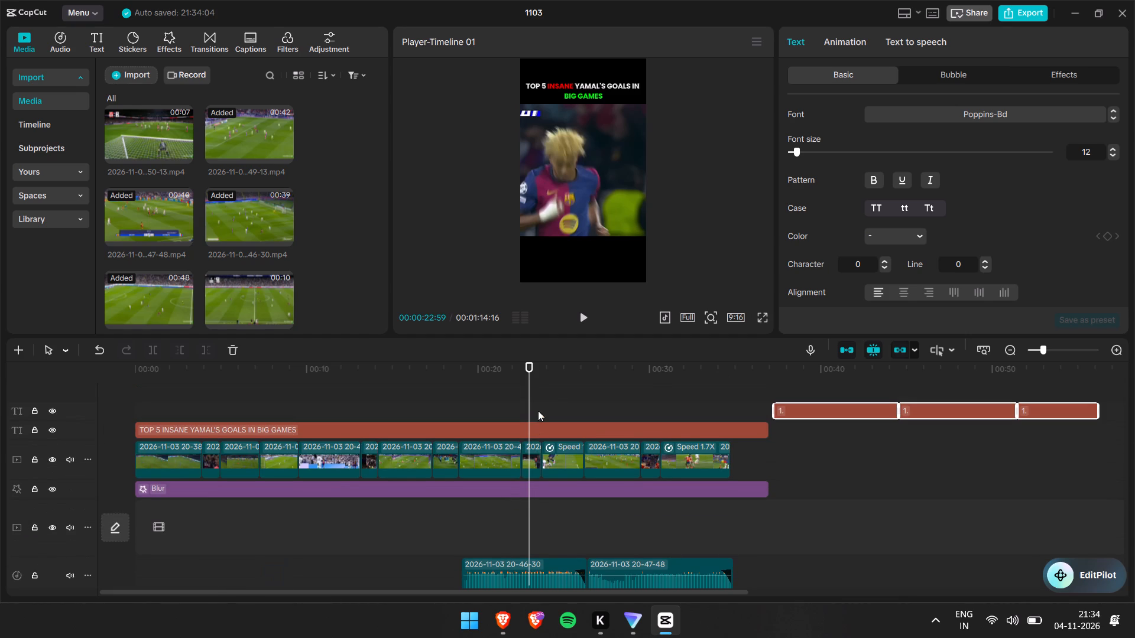
{"action": "left_click_drag", "start_coordinate": [527, 386], "coordinate": [15, 450]}
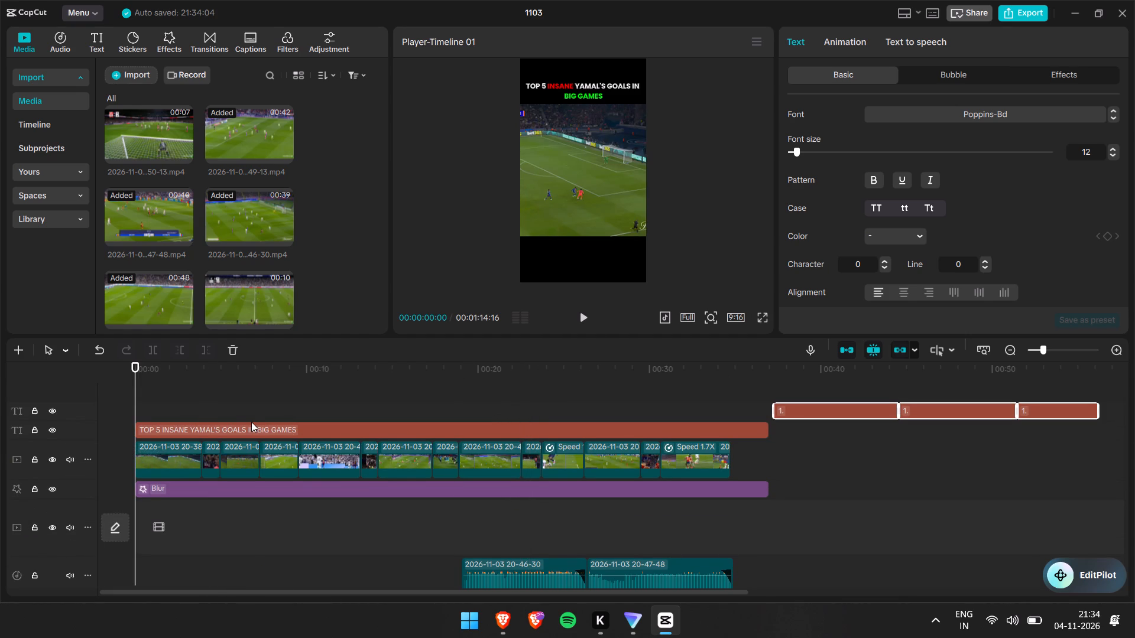
{"action": "key", "text": "space"}
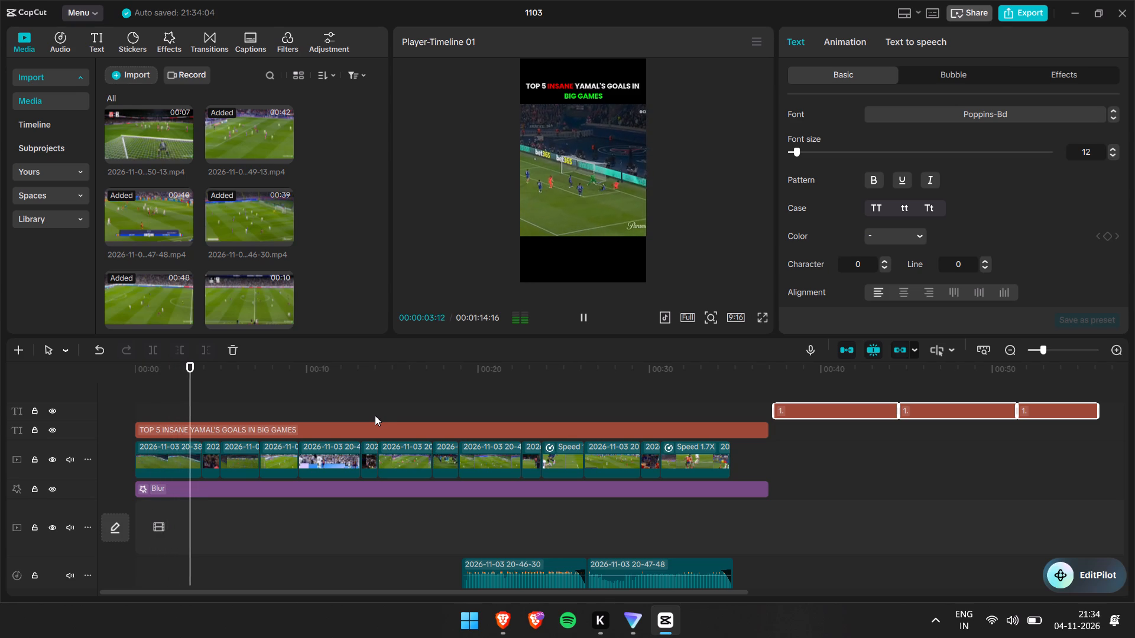
{"action": "key", "text": "space"}
{"action": "key", "text": "space"}
{"action": "key", "text": "space"}
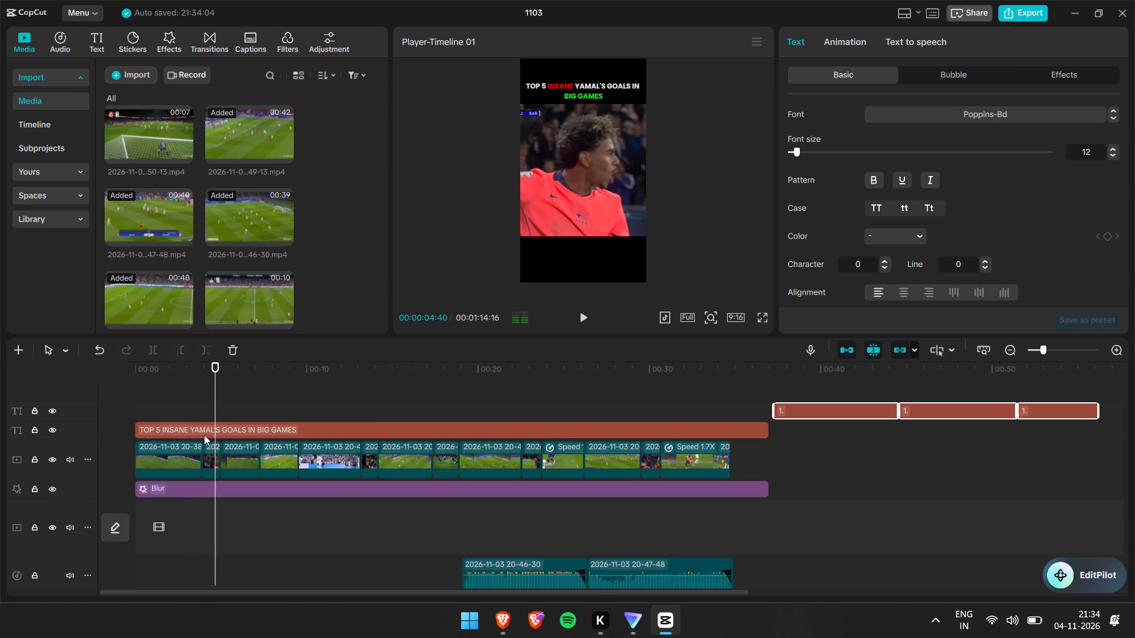
{"action": "left_click", "coordinate": [216, 461]}
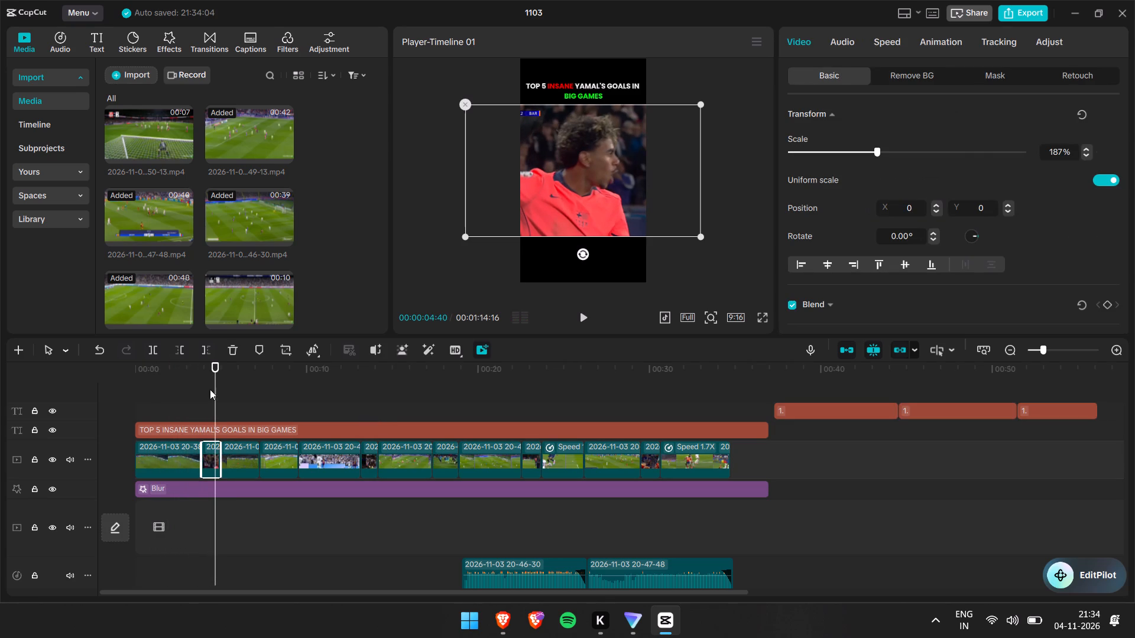
{"action": "left_click", "coordinate": [212, 453]}
{"action": "key", "text": "Delete"}
Move the following replay clip earlier to start right after the first clip, at about 4 seconds, and play it back.
{"action": "left_click_drag", "start_coordinate": [213, 398], "coordinate": [202, 398]}
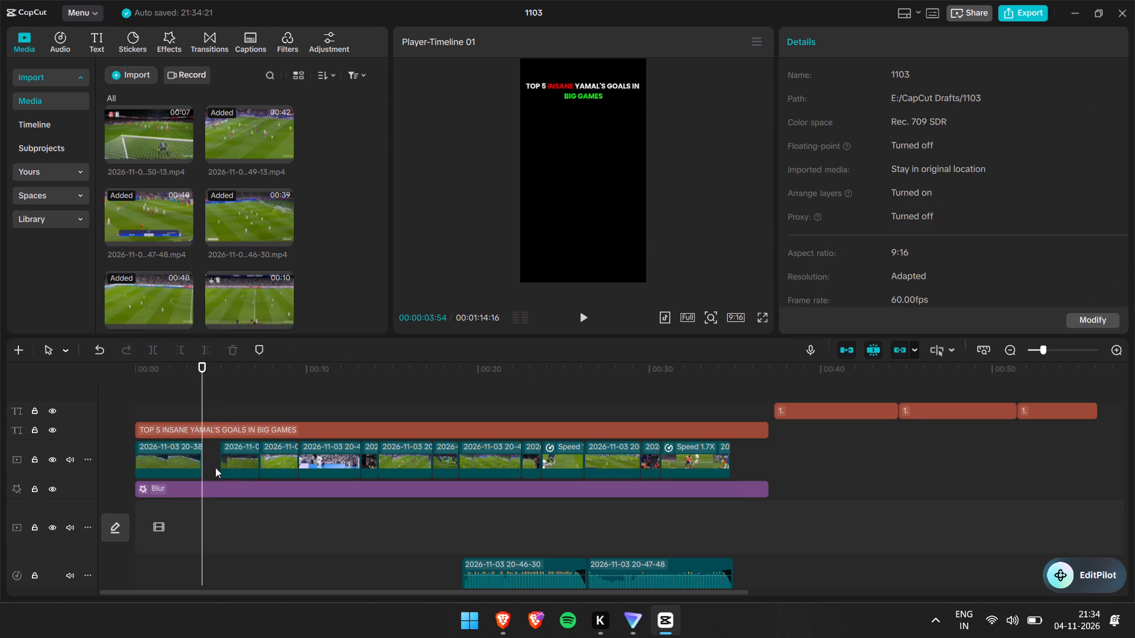
{"action": "left_click", "coordinate": [234, 457]}
{"action": "left_click_drag", "start_coordinate": [238, 450], "coordinate": [216, 449]}
{"action": "key", "text": "space"}
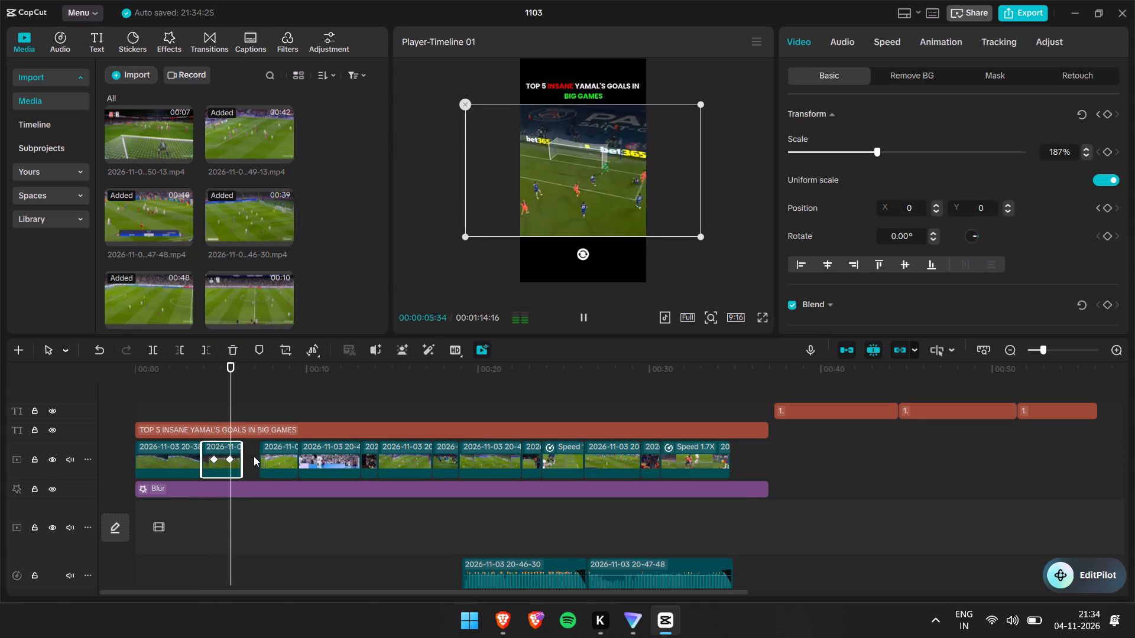
{"action": "key", "text": "space"}
Trim the end of the second audio clip to the end of the replay clip at 00:00:06:12.
{"action": "left_click_drag", "start_coordinate": [249, 403], "coordinate": [239, 403]}
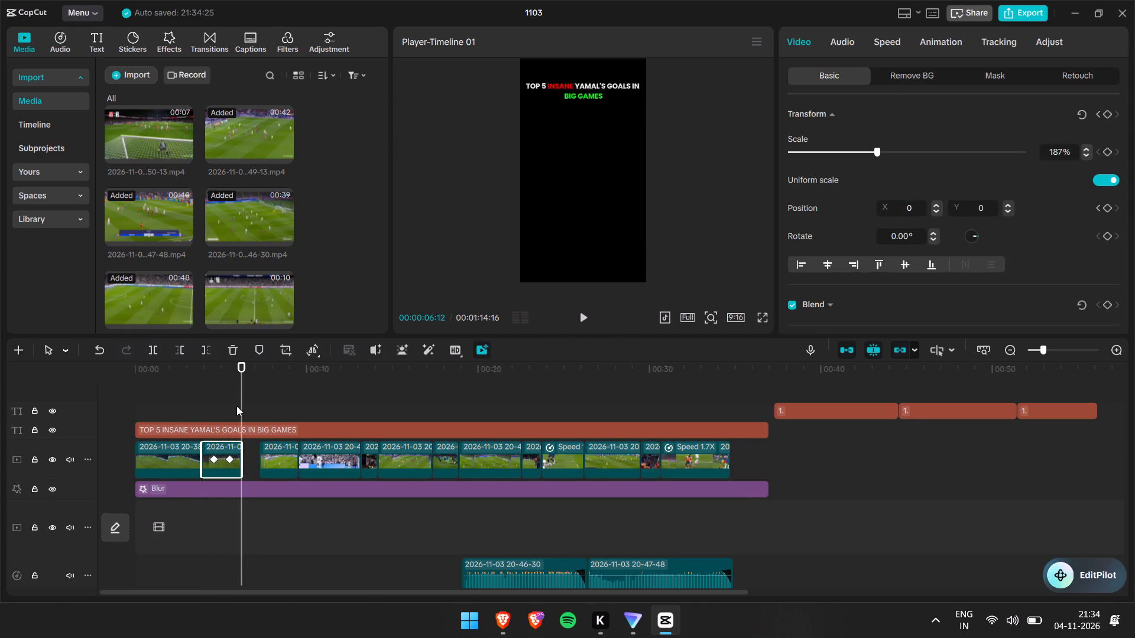
{"action": "scroll", "coordinate": [234, 426], "scroll_direction": "down", "scroll_amount": 4}
{"action": "left_click", "coordinate": [246, 569]}
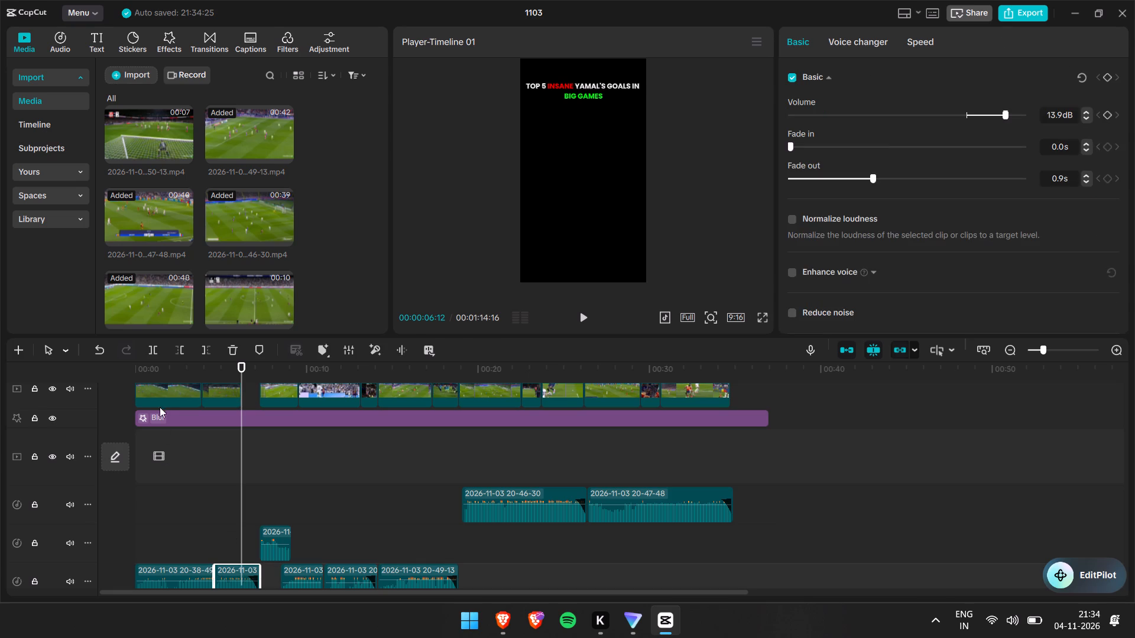
{"action": "left_click", "coordinate": [203, 349]}
Shift the framing of the clip ending at about 9.5 seconds to X position 704 at 00:00:09:07, and play it back.
{"action": "scroll", "coordinate": [254, 444], "scroll_direction": "up", "scroll_amount": 2}
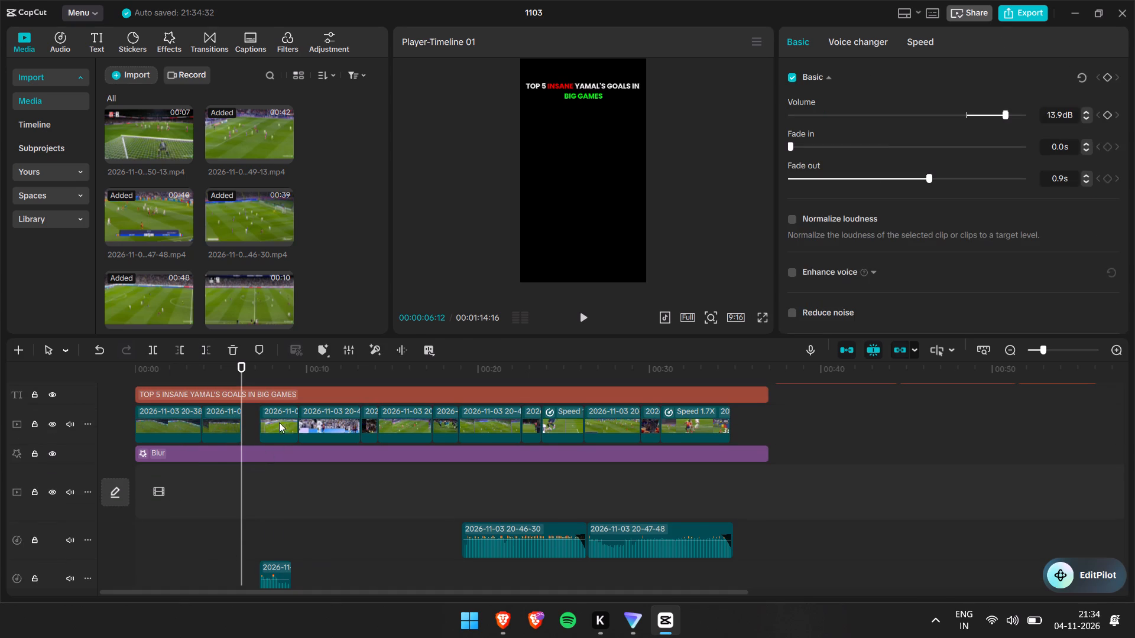
{"action": "key", "text": "space"}
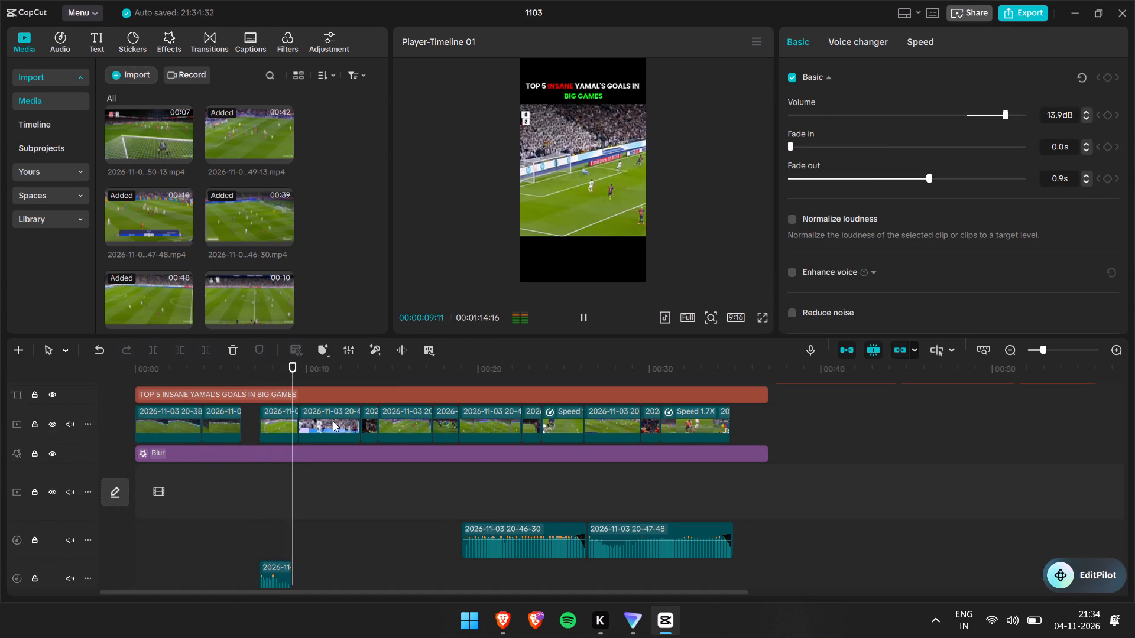
{"action": "key", "text": "space"}
{"action": "left_click_drag", "start_coordinate": [298, 373], "coordinate": [290, 379]}
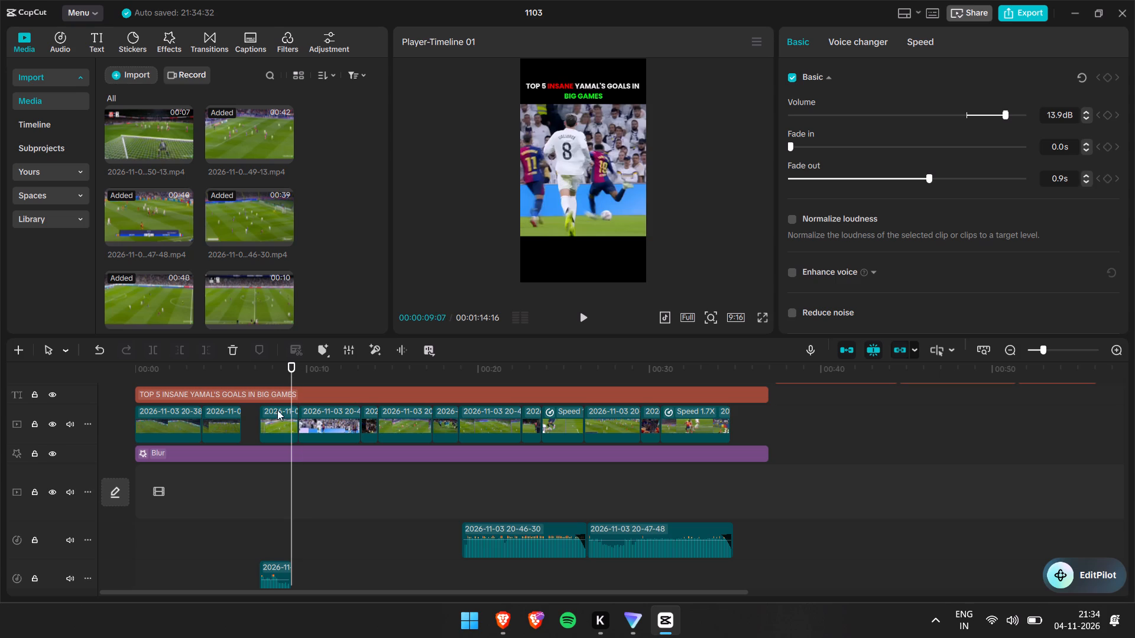
{"action": "left_click", "coordinate": [276, 419]}
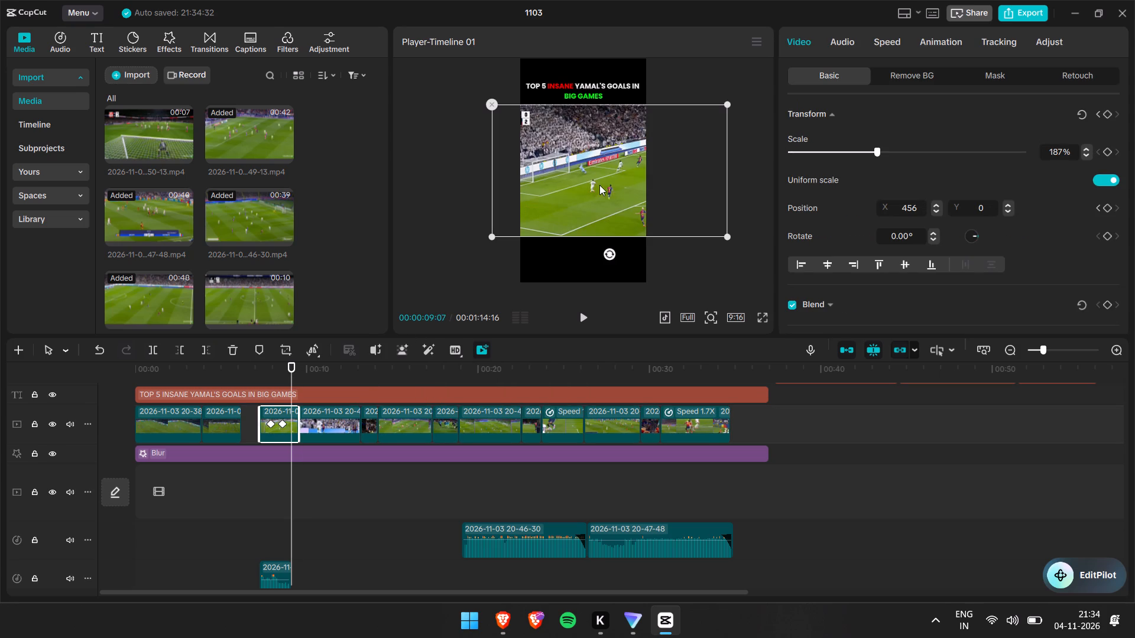
{"action": "left_click_drag", "start_coordinate": [599, 185], "coordinate": [614, 184]}
{"action": "key", "text": "space"}
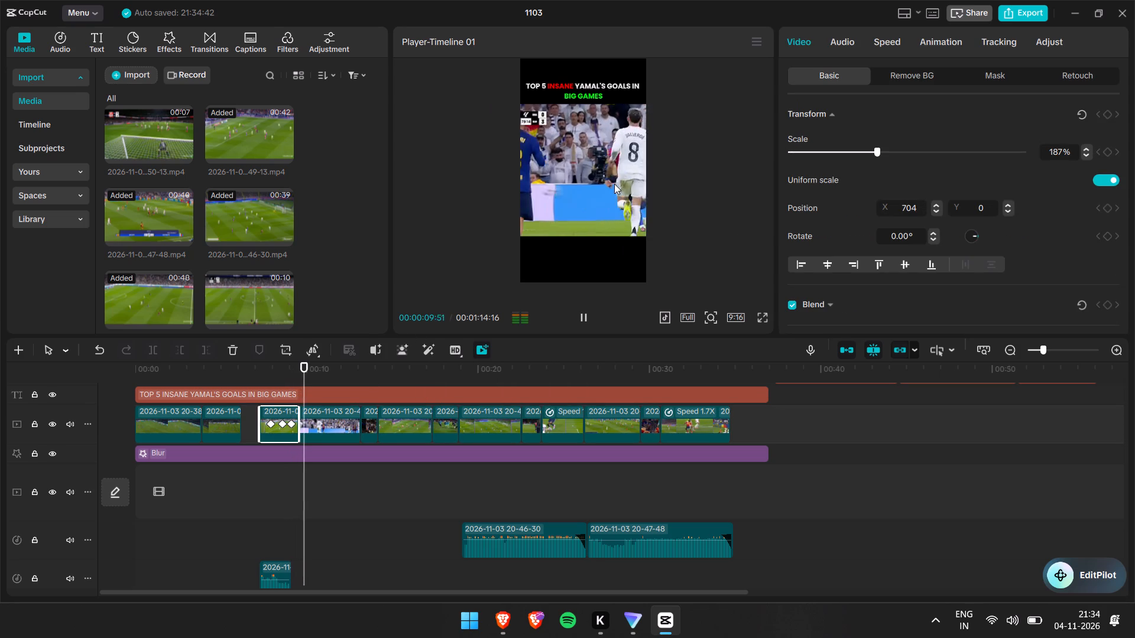
{"action": "key", "text": "space"}
{"action": "key", "text": "space"}
{"action": "key", "text": "space"}
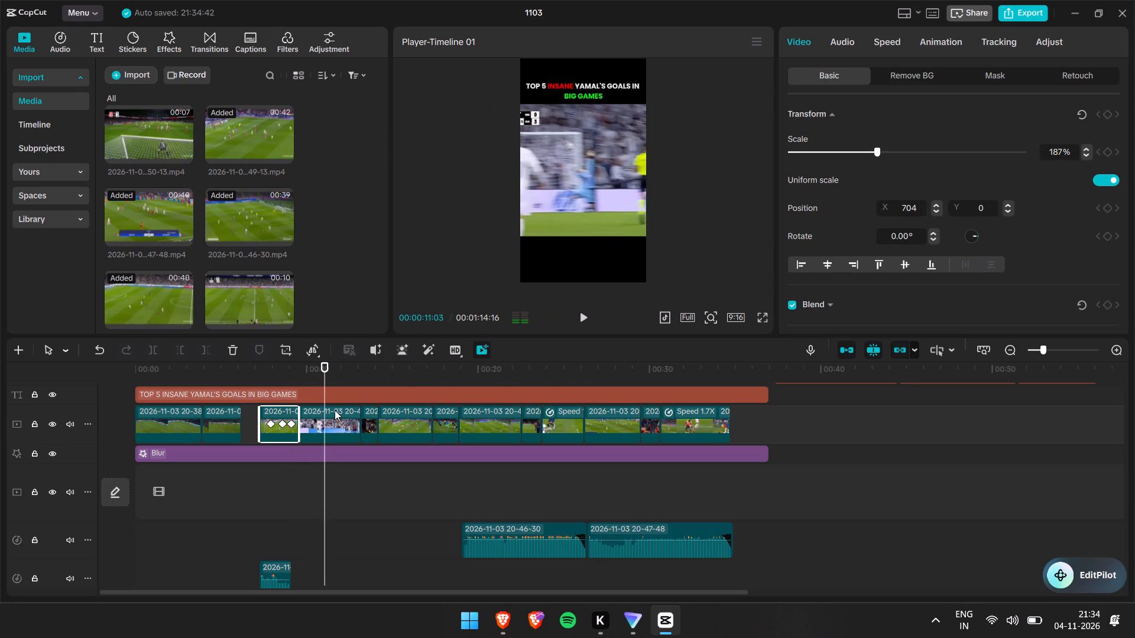
Select the replay clip starting at about 9.5 seconds and review its framing in playback through to about 15 seconds.
{"action": "left_click_drag", "start_coordinate": [326, 375], "coordinate": [297, 372]}
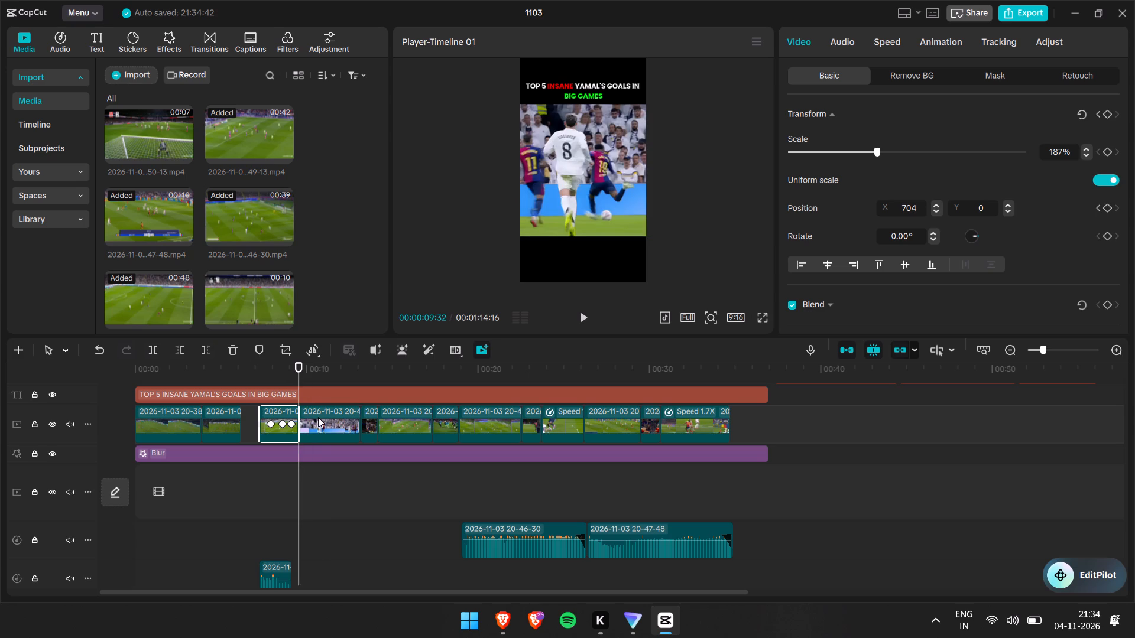
{"action": "left_click", "coordinate": [318, 417]}
{"action": "key", "text": "space"}
{"action": "key", "text": "space"}
{"action": "key", "text": "space"}
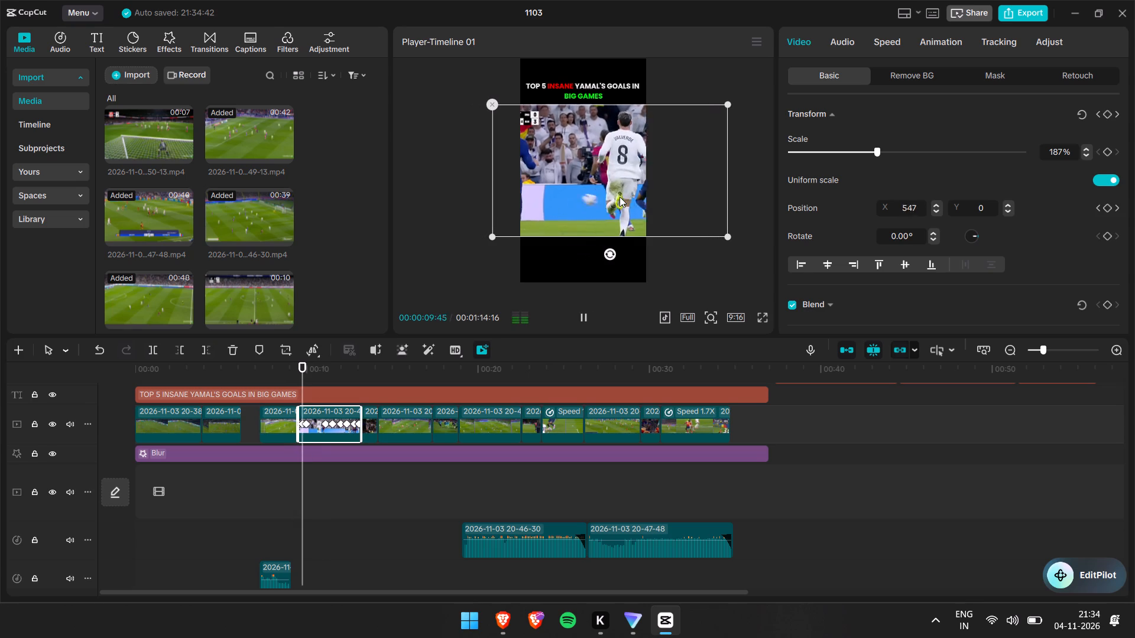
{"action": "key", "text": "space"}
{"action": "left_click", "coordinate": [583, 194]}
{"action": "key", "text": "space"}
{"action": "key", "text": "space"}
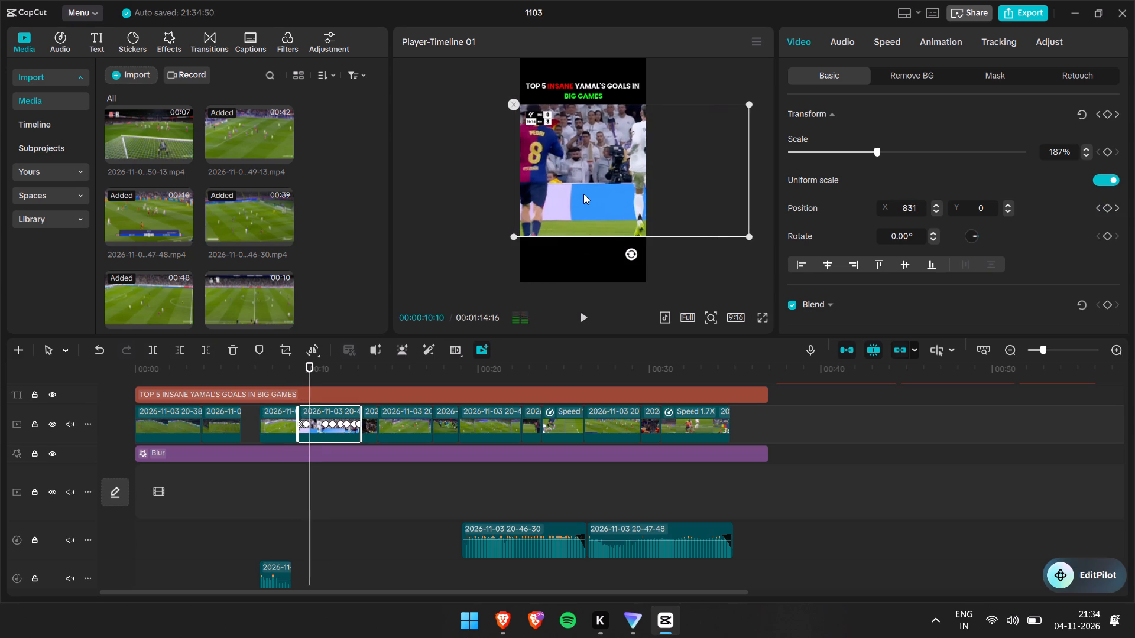
{"action": "key", "text": "space"}
{"action": "key", "text": "space"}
{"action": "key", "text": "space"}
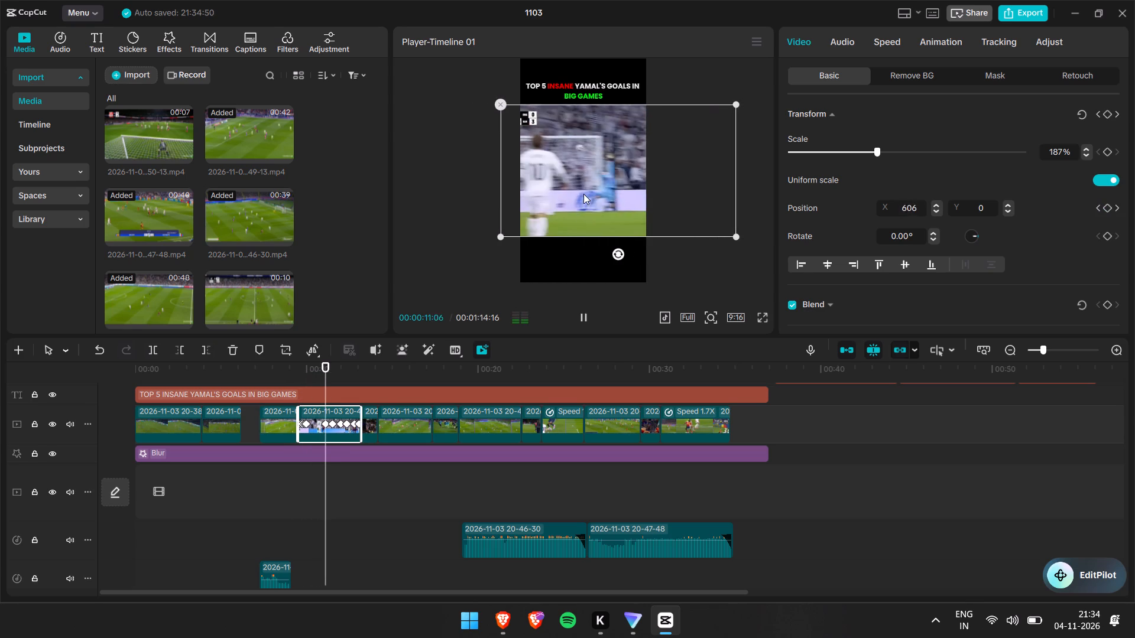
{"action": "key", "text": "space"}
{"action": "key", "text": "space"}
{"action": "key", "text": "space"}
{"action": "key", "text": "space"}
{"action": "key", "text": "space"}
{"action": "key", "text": "space"}
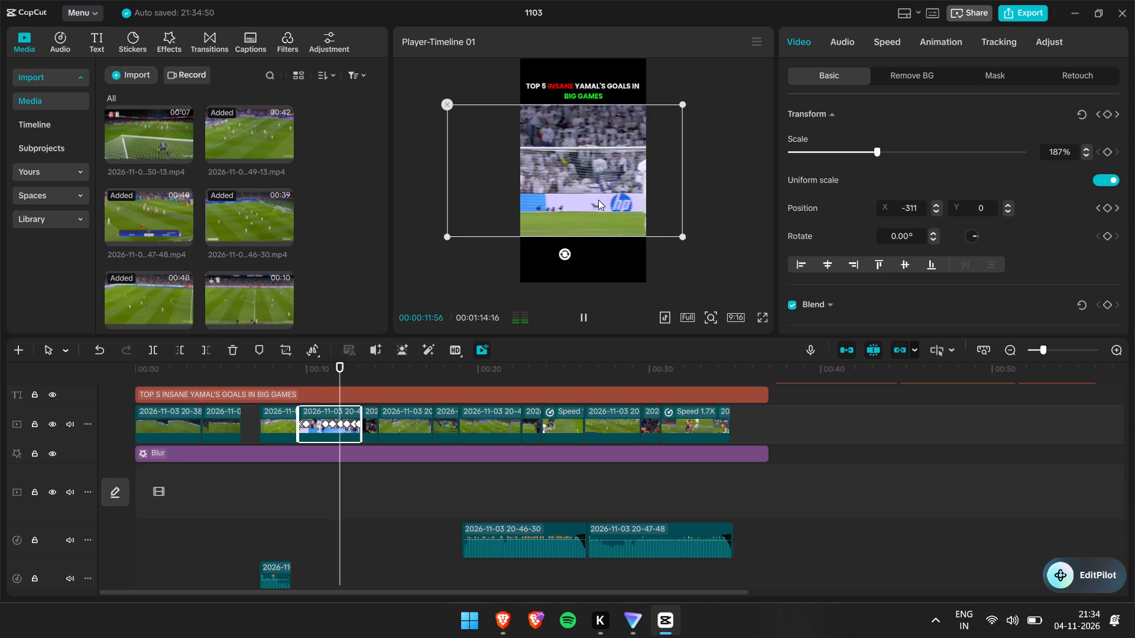
{"action": "key", "text": "space"}
{"action": "left_click", "coordinate": [602, 205]}
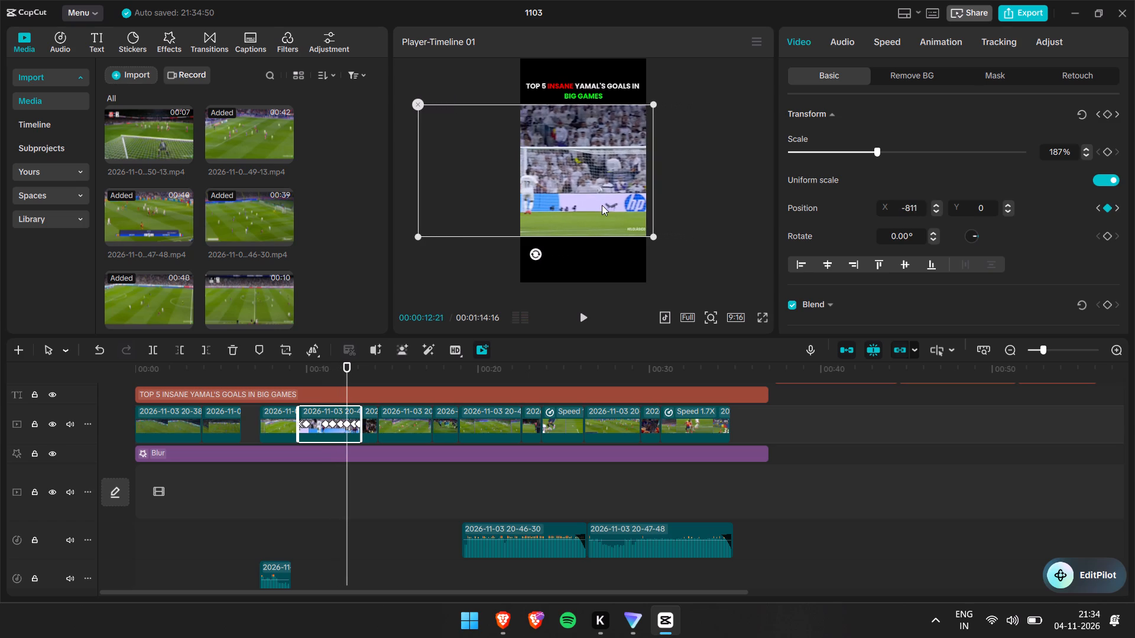
{"action": "key", "text": "space"}
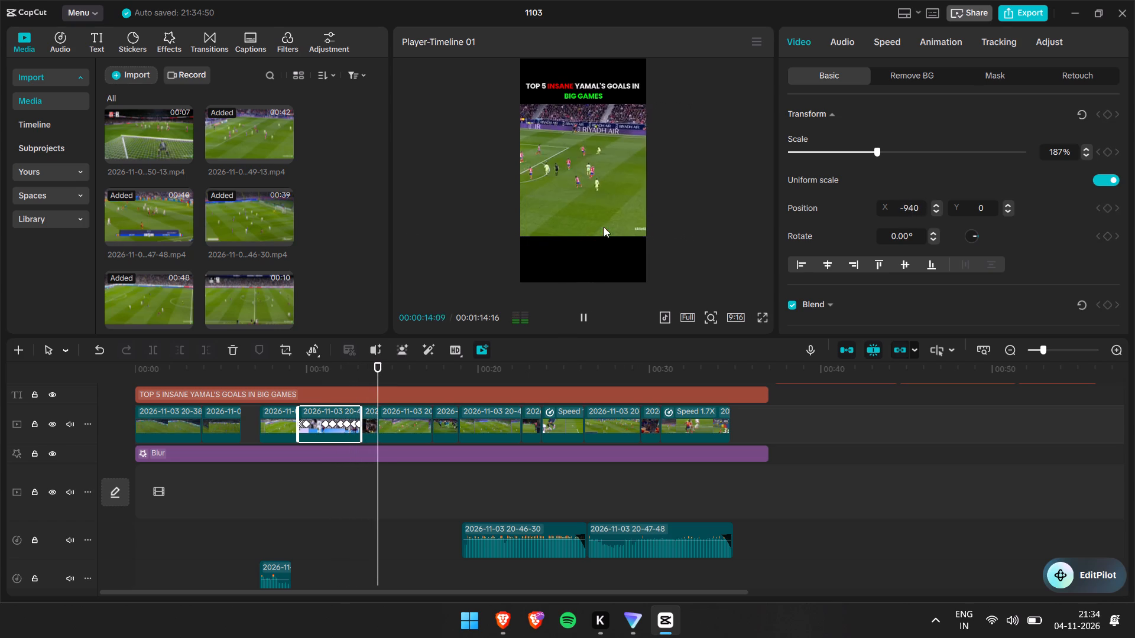
{"action": "key", "text": "space"}
Play back the two 20-49-13 goal clips starting at about 14 seconds, and move them with their audio to about 6 seconds, after the second clip.
{"action": "left_click", "coordinate": [399, 414]}
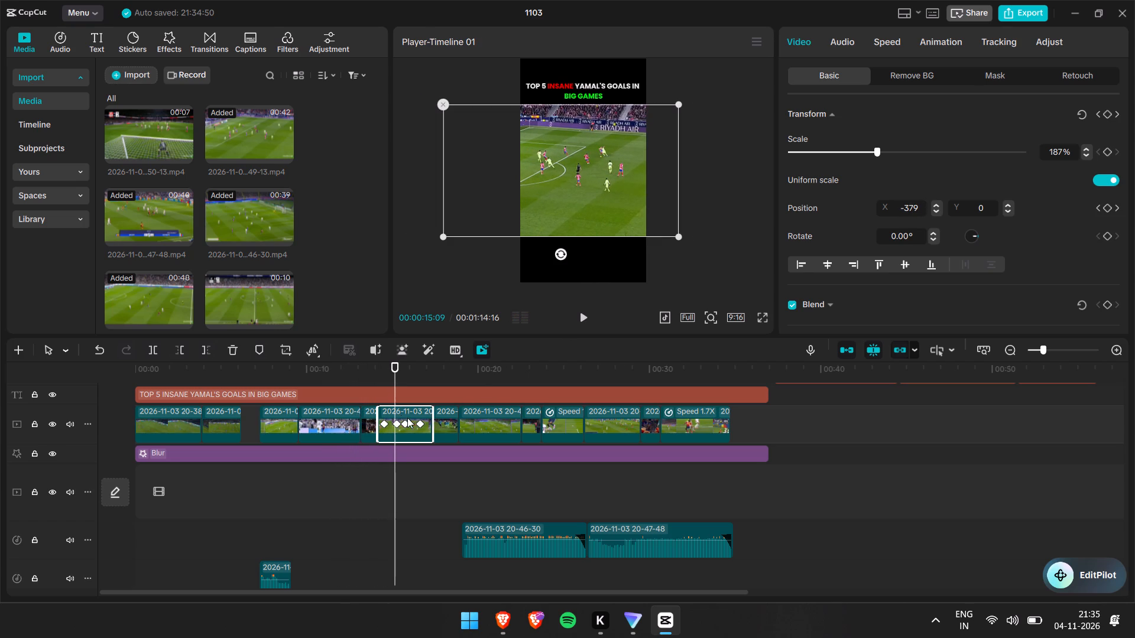
{"action": "left_click", "coordinate": [445, 414], "text": "ctrl"}
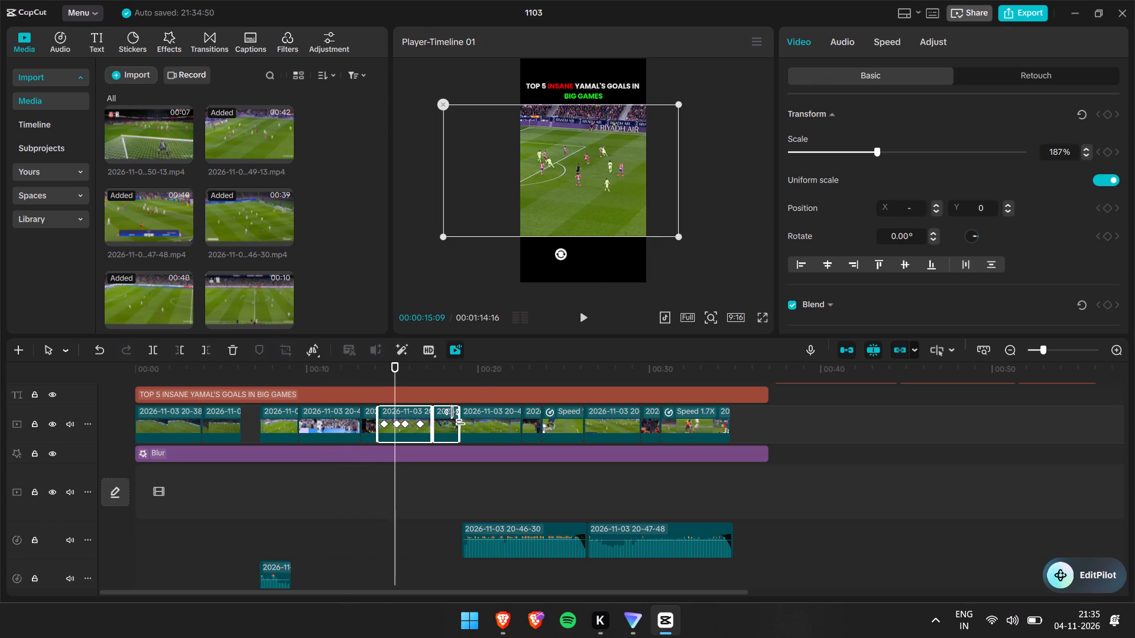
{"action": "key", "text": "space"}
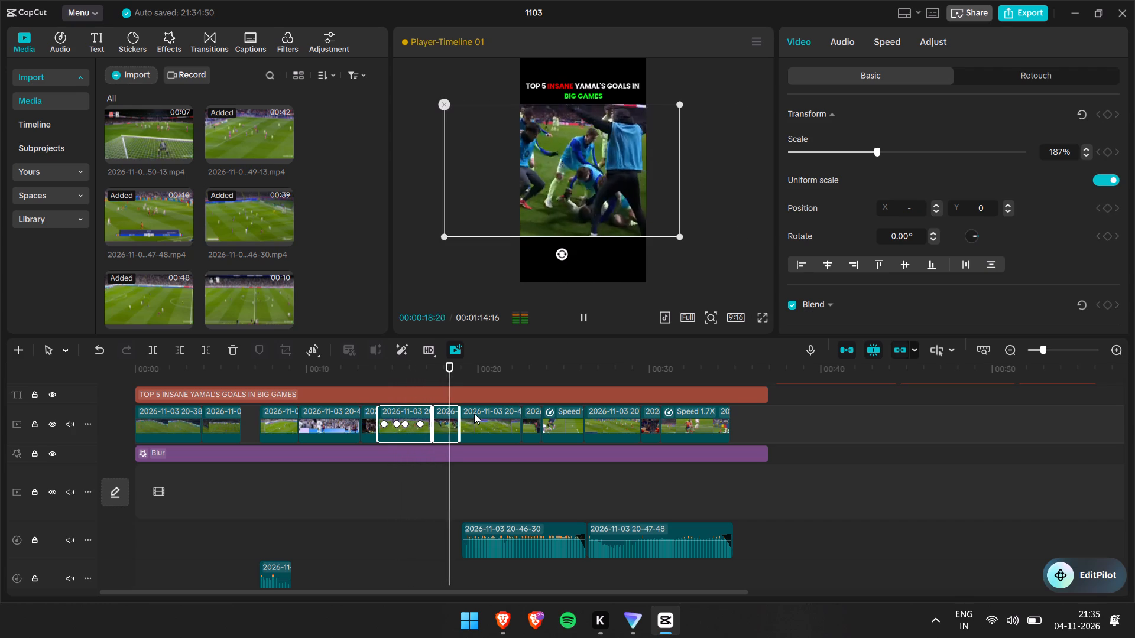
{"action": "key", "text": "space"}
{"action": "key", "text": "space"}
{"action": "key", "text": "space"}
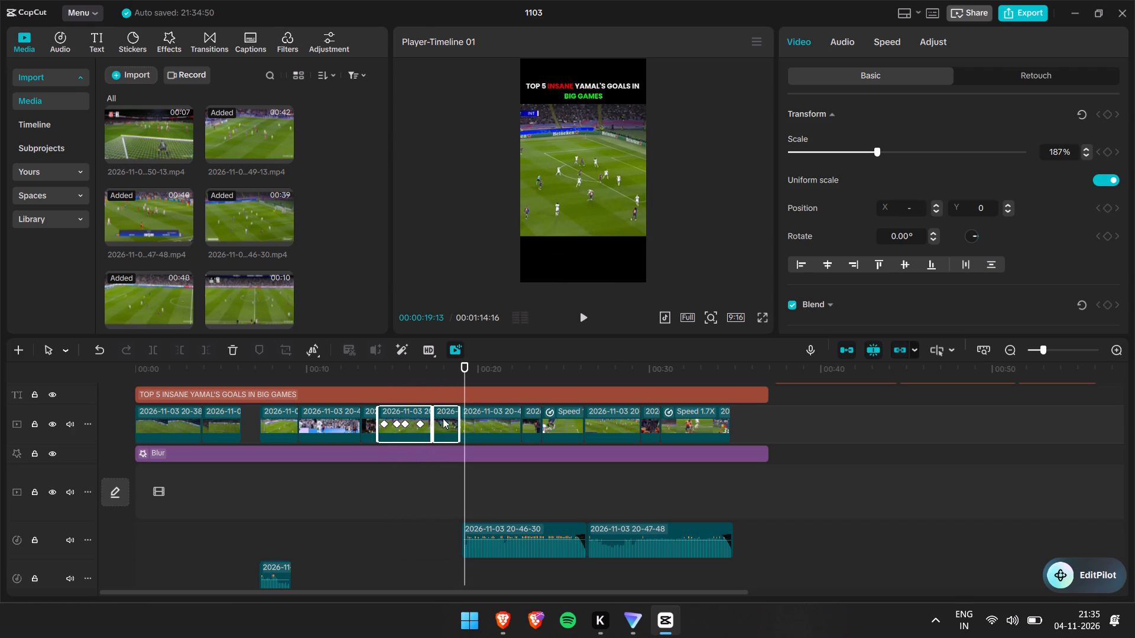
{"action": "scroll", "coordinate": [443, 413], "scroll_direction": "down", "scroll_amount": 4}
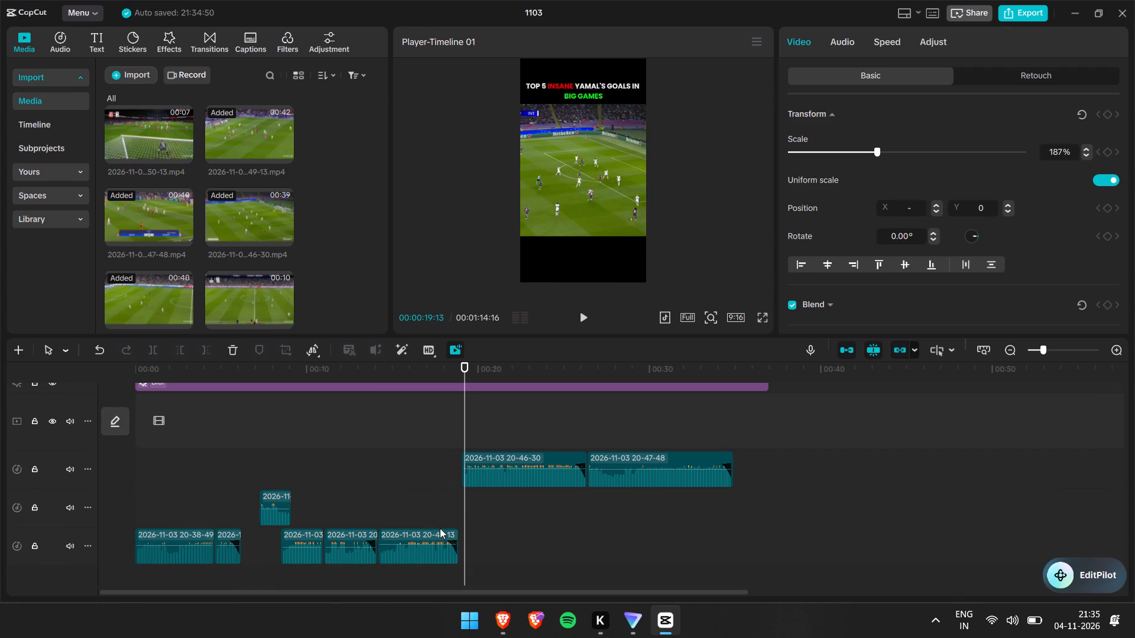
{"action": "left_click", "coordinate": [440, 530], "text": "ctrl"}
{"action": "scroll", "coordinate": [436, 484], "scroll_direction": "up", "scroll_amount": 3}
{"action": "left_click_drag", "start_coordinate": [406, 392], "coordinate": [403, 392]}
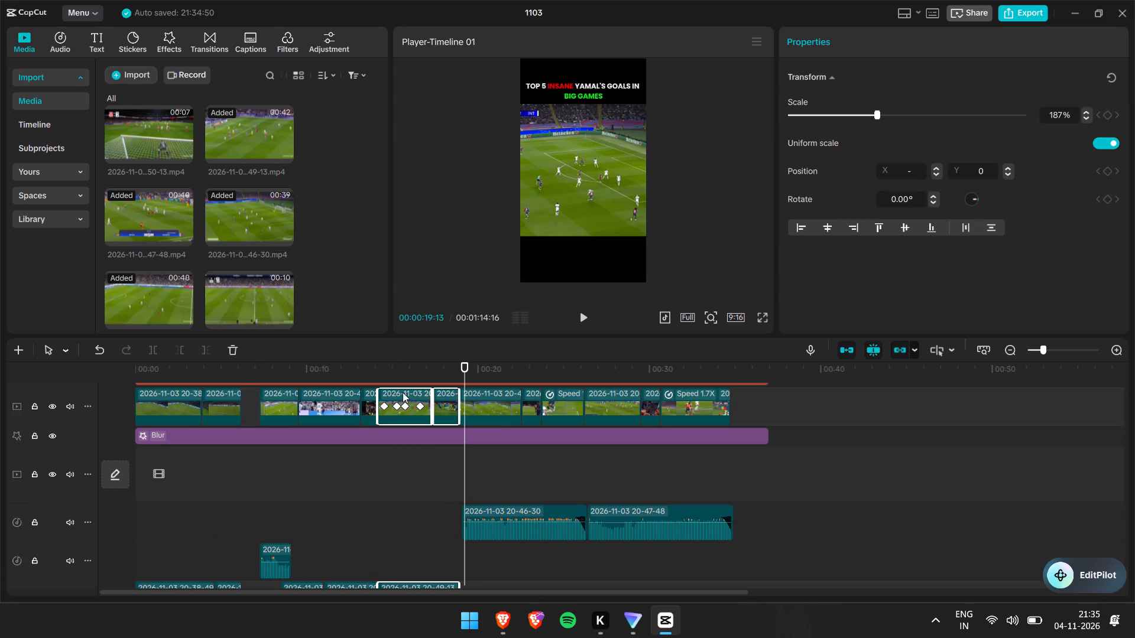
{"action": "left_click_drag", "start_coordinate": [403, 392], "coordinate": [258, 427]}
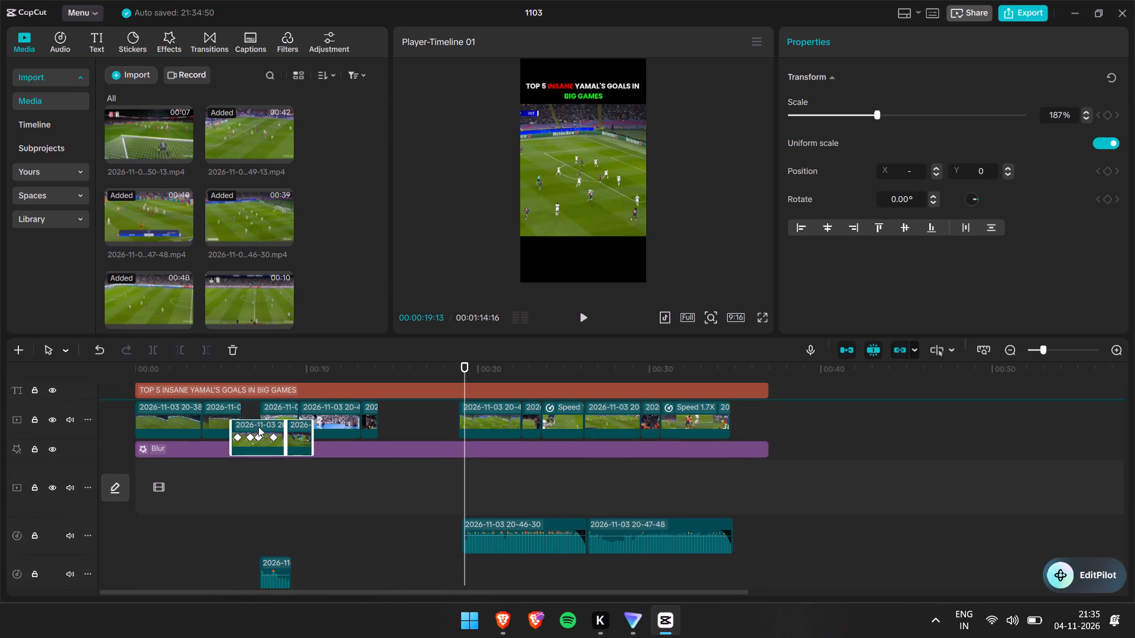
{"action": "left_click_drag", "start_coordinate": [258, 427], "coordinate": [269, 409]}
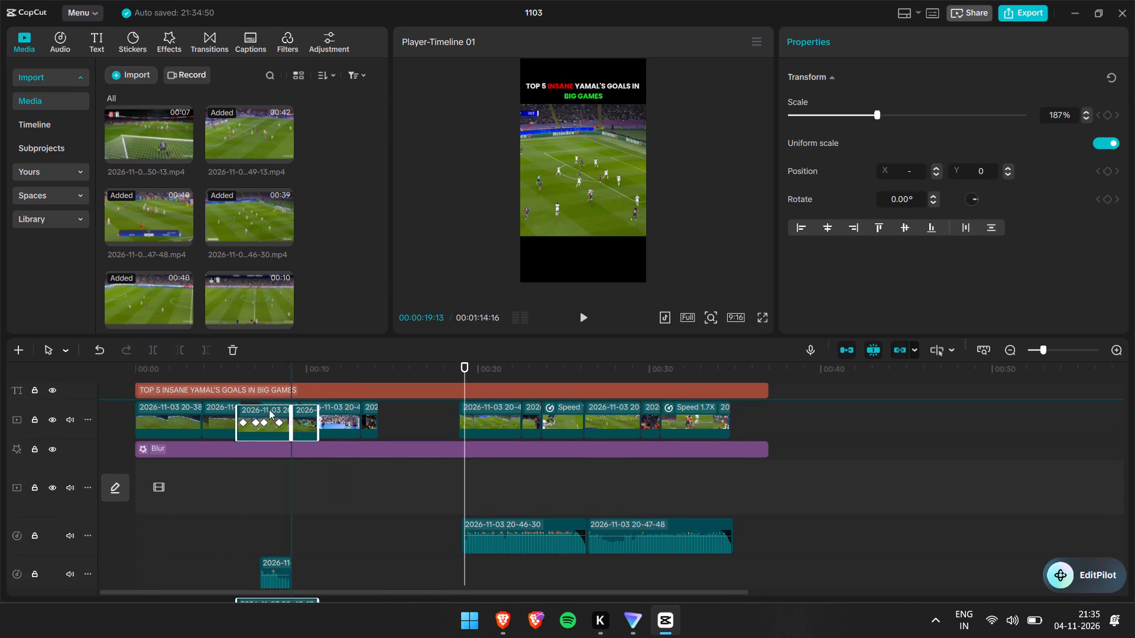
{"action": "left_click_drag", "start_coordinate": [269, 409], "coordinate": [271, 409]}
Move the three clips starting at about 7 seconds, with their three audio clips, onto the upper video track after the 20-49-13 clips, at about 11 seconds.
{"action": "scroll", "coordinate": [321, 438], "scroll_direction": "down", "scroll_amount": 2}
{"action": "left_click_drag", "start_coordinate": [387, 423], "coordinate": [277, 423]}
{"action": "left_click_drag", "start_coordinate": [388, 424], "coordinate": [296, 422]}
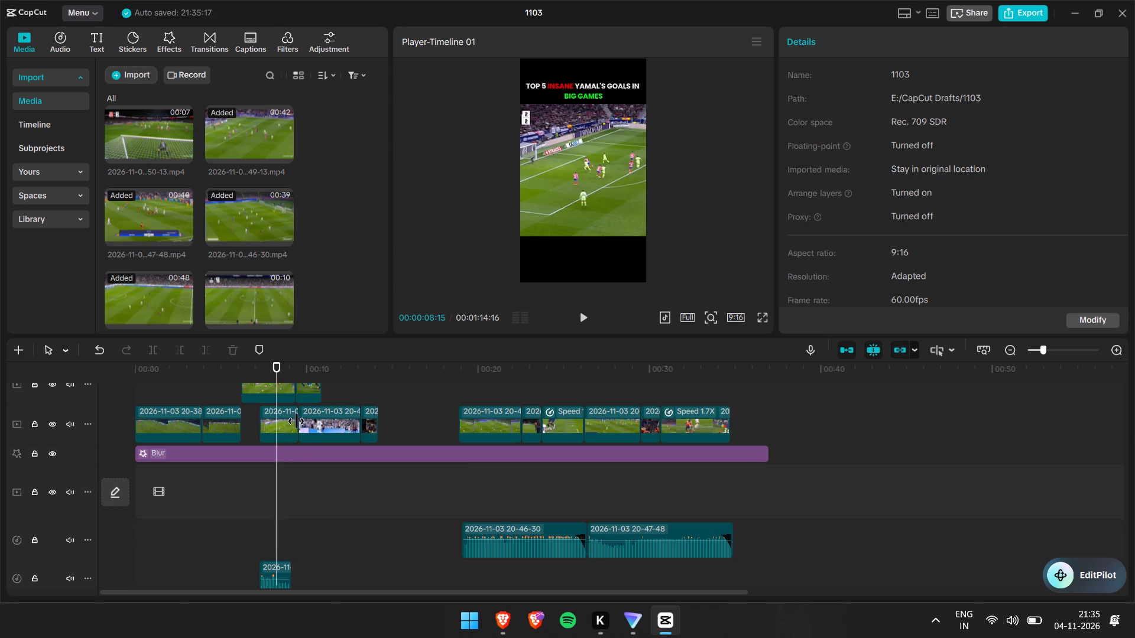
{"action": "left_click_drag", "start_coordinate": [395, 422], "coordinate": [275, 422]}
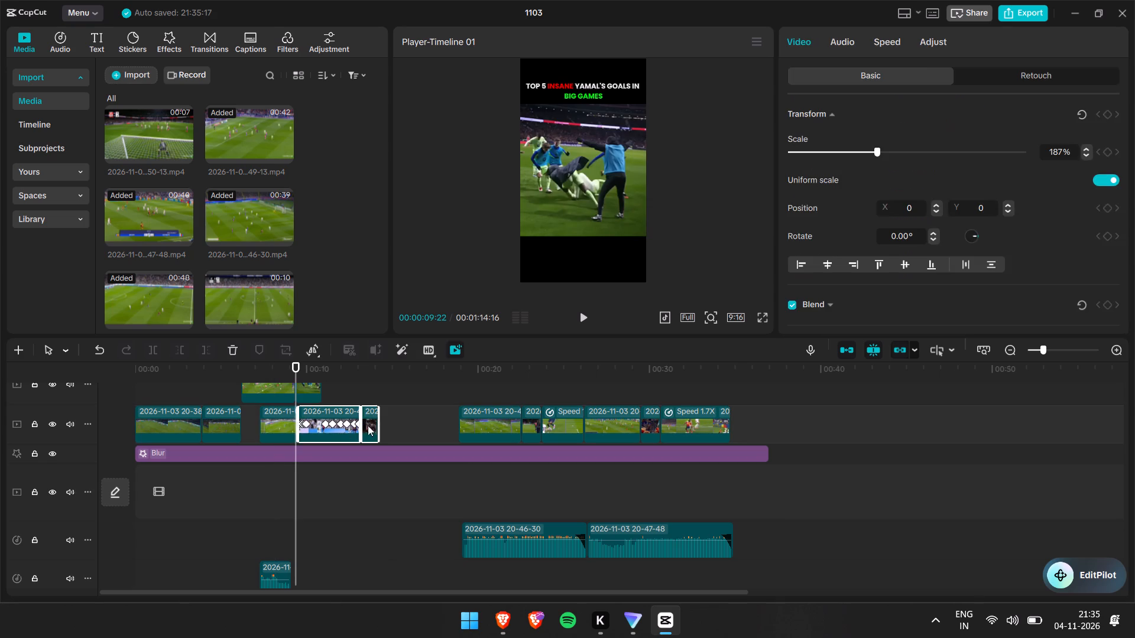
{"action": "left_click", "coordinate": [407, 419]}
{"action": "left_click_drag", "start_coordinate": [393, 419], "coordinate": [254, 421]}
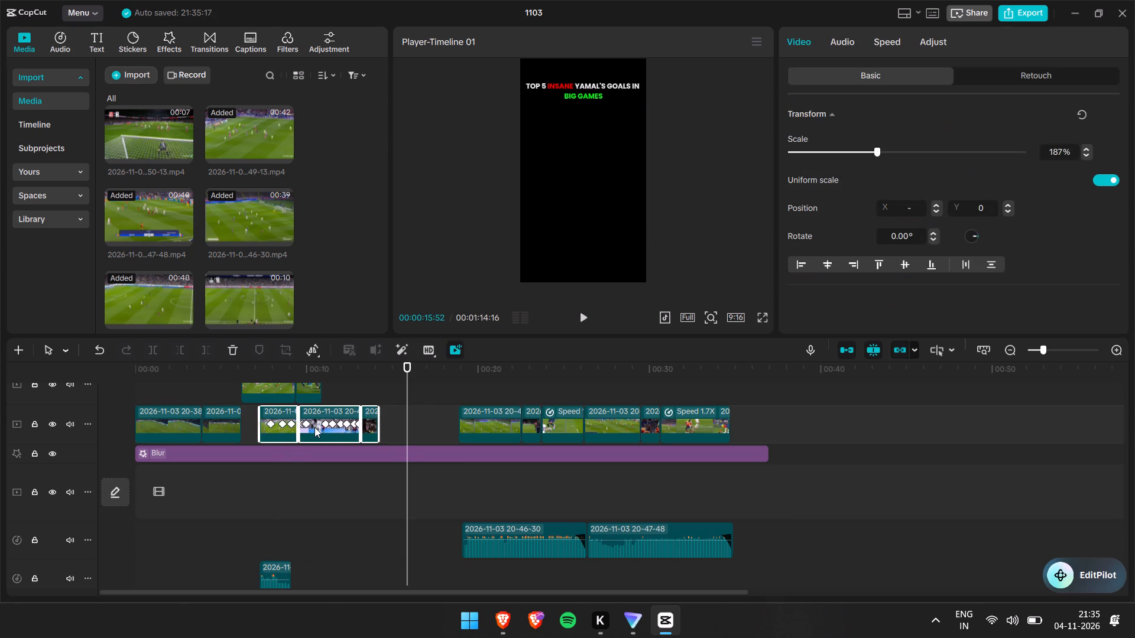
{"action": "scroll", "coordinate": [345, 432], "scroll_direction": "down", "scroll_amount": 4}
{"action": "scroll", "coordinate": [336, 491], "scroll_direction": "up", "scroll_amount": 3, "text": "ctrl"}
{"action": "scroll", "coordinate": [335, 484], "scroll_direction": "down", "scroll_amount": 3, "text": "ctrl"}
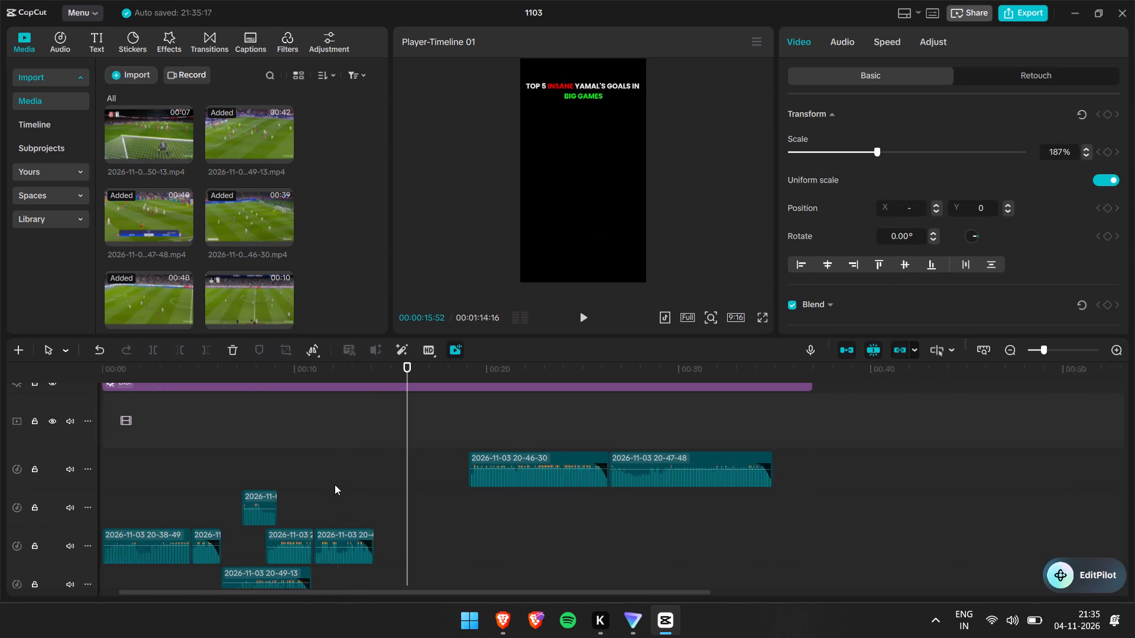
{"action": "scroll", "coordinate": [333, 483], "scroll_direction": "up", "scroll_amount": 4}
{"action": "scroll", "coordinate": [332, 473], "scroll_direction": "down", "scroll_amount": 6}
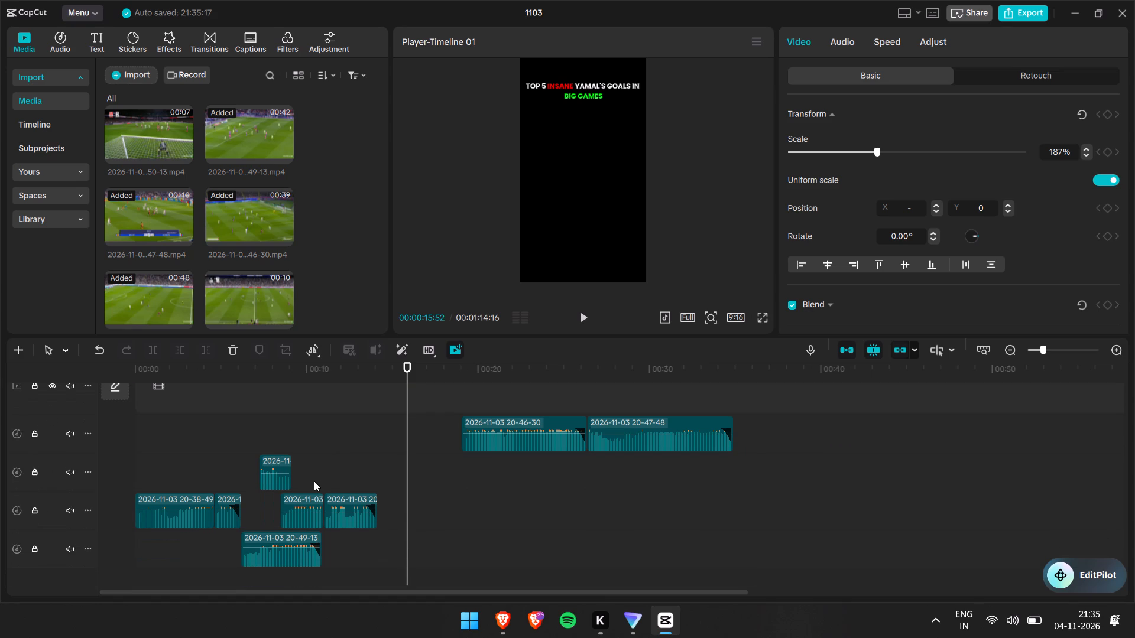
{"action": "left_click", "coordinate": [272, 460], "text": "ctrl"}
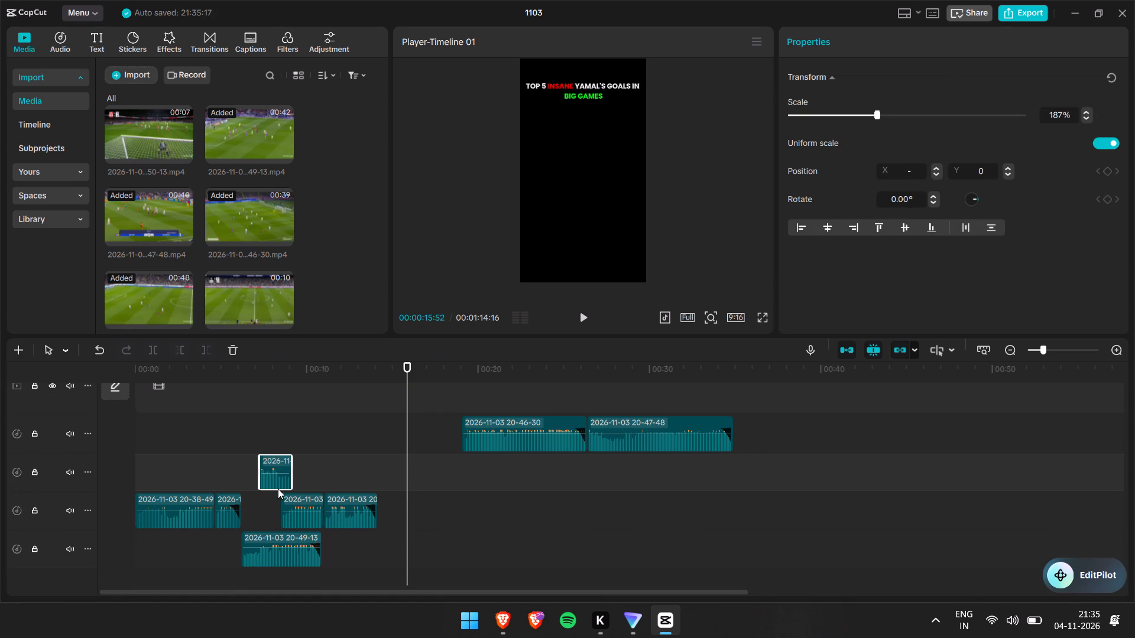
{"action": "scroll", "coordinate": [326, 453], "scroll_direction": "up", "scroll_amount": 7}
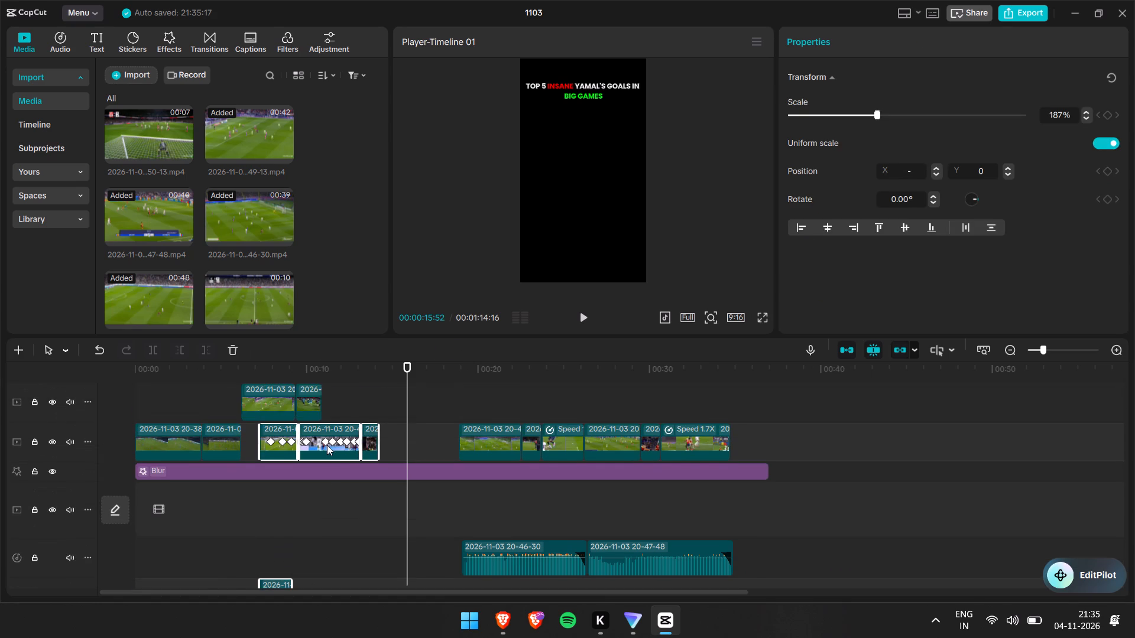
{"action": "scroll", "coordinate": [327, 445], "scroll_direction": "down", "scroll_amount": 7}
{"action": "scroll", "coordinate": [327, 444], "scroll_direction": "up", "scroll_amount": 7}
{"action": "scroll", "coordinate": [257, 406], "scroll_direction": "down", "scroll_amount": 4}
{"action": "scroll", "coordinate": [260, 518], "scroll_direction": "down", "scroll_amount": 2}
{"action": "left_click", "coordinate": [299, 514], "text": "ctrl"}
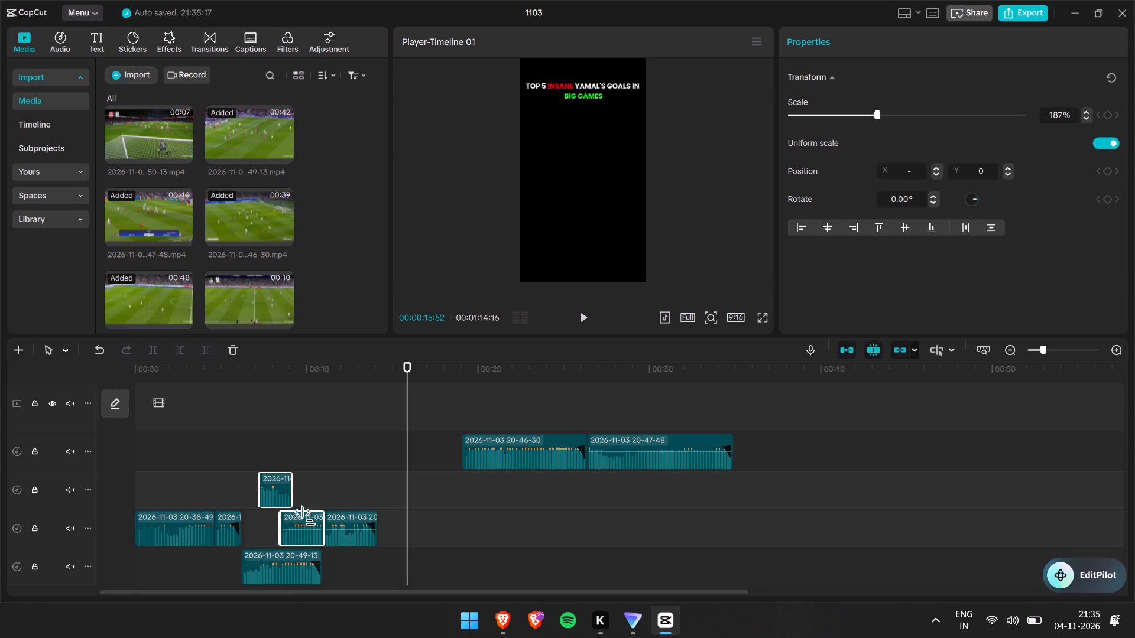
{"action": "left_click", "coordinate": [341, 515], "text": "ctrl"}
{"action": "scroll", "coordinate": [322, 484], "scroll_direction": "up", "scroll_amount": 4}
{"action": "scroll", "coordinate": [310, 437], "scroll_direction": "up", "scroll_amount": 2}
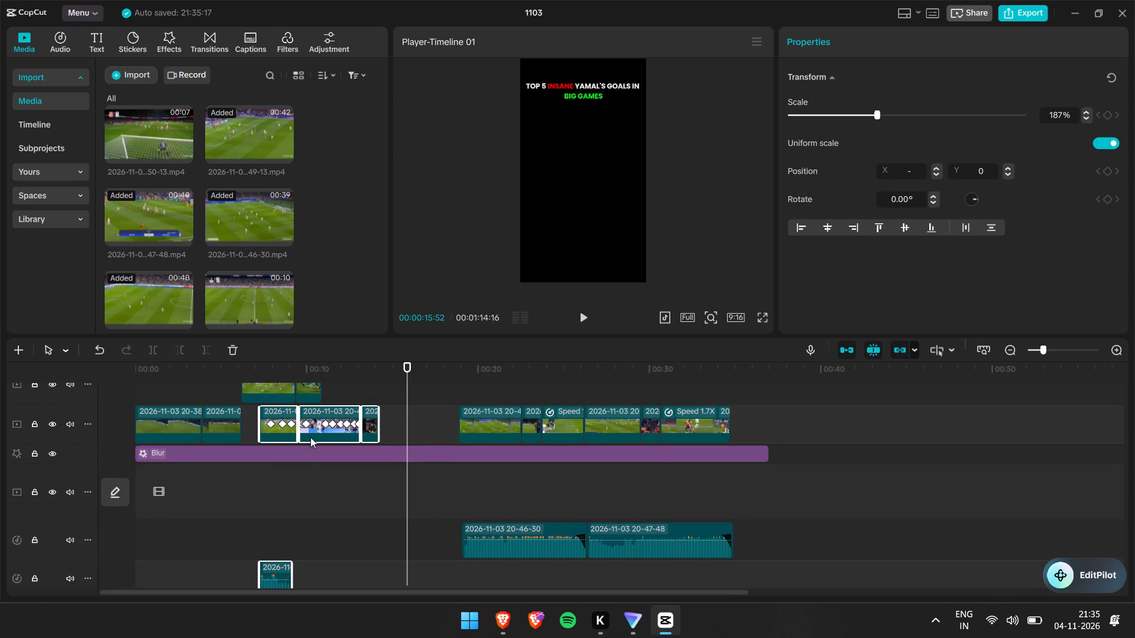
{"action": "scroll", "coordinate": [310, 437], "scroll_direction": "up", "scroll_amount": 1}
{"action": "left_click_drag", "start_coordinate": [279, 447], "coordinate": [340, 406]}
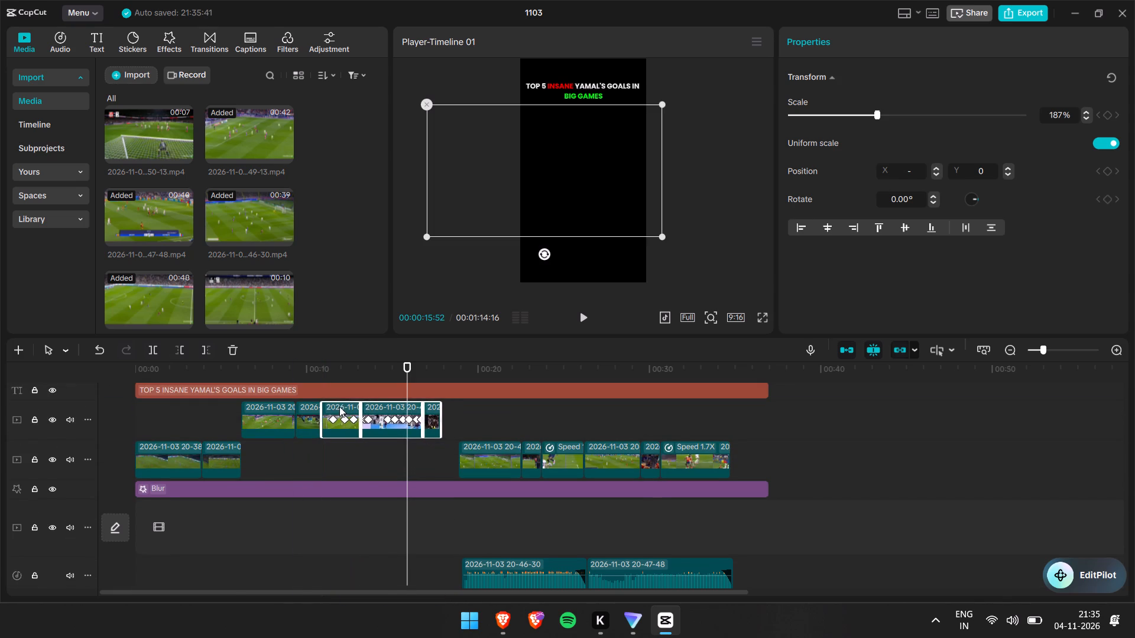
Move all remaining goal clips with the 20-46-30 and 20-47-48 audio, without the Blur effect, earlier to close the gap at about 18 seconds.
{"action": "scroll", "coordinate": [419, 435], "scroll_direction": "down", "scroll_amount": 4}
{"action": "scroll", "coordinate": [506, 363], "scroll_direction": "down", "scroll_amount": 4}
{"action": "left_click_drag", "start_coordinate": [777, 533], "coordinate": [474, 370]}
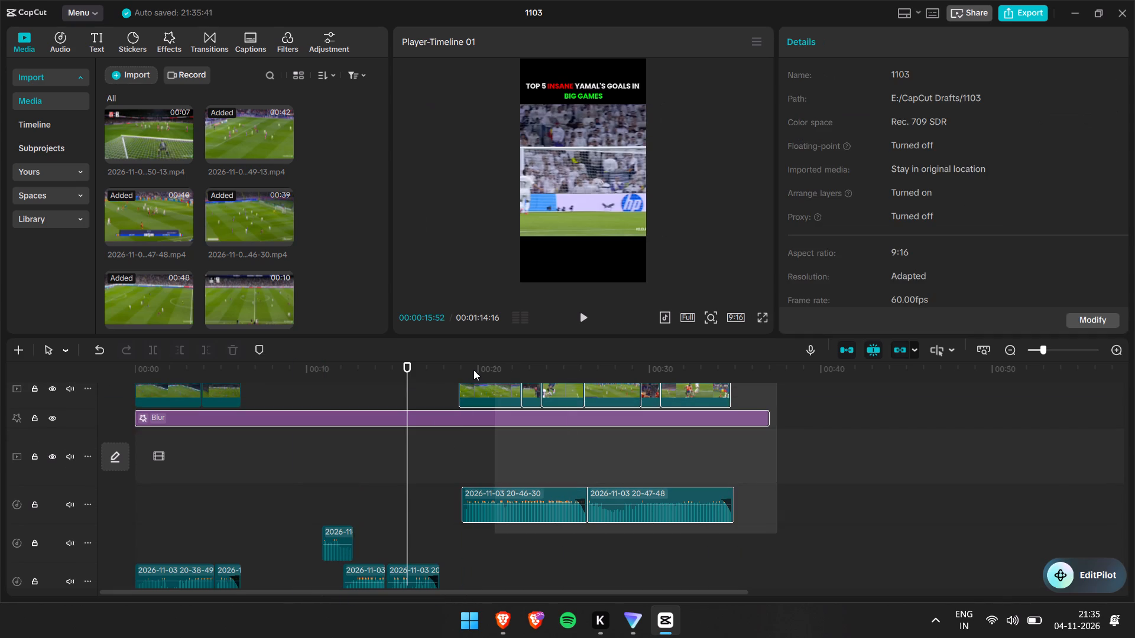
{"action": "left_click_drag", "start_coordinate": [474, 370], "coordinate": [472, 369]}
{"action": "scroll", "coordinate": [492, 444], "scroll_direction": "up", "scroll_amount": 4}
{"action": "left_click_drag", "start_coordinate": [489, 442], "coordinate": [480, 423]}
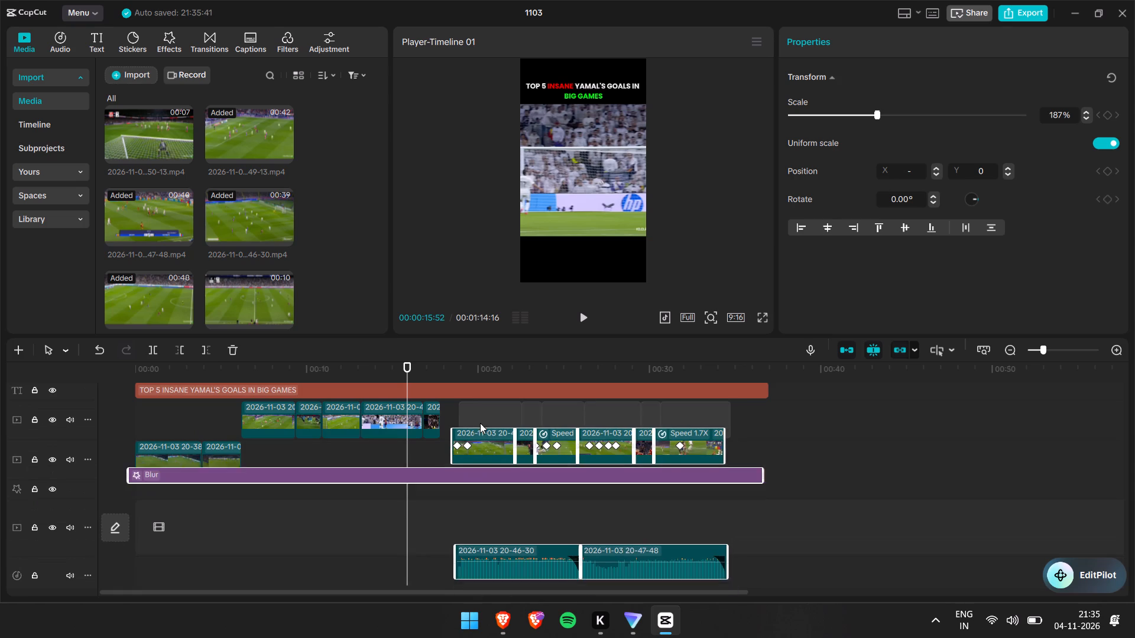
{"action": "left_click_drag", "start_coordinate": [480, 423], "coordinate": [466, 447]}
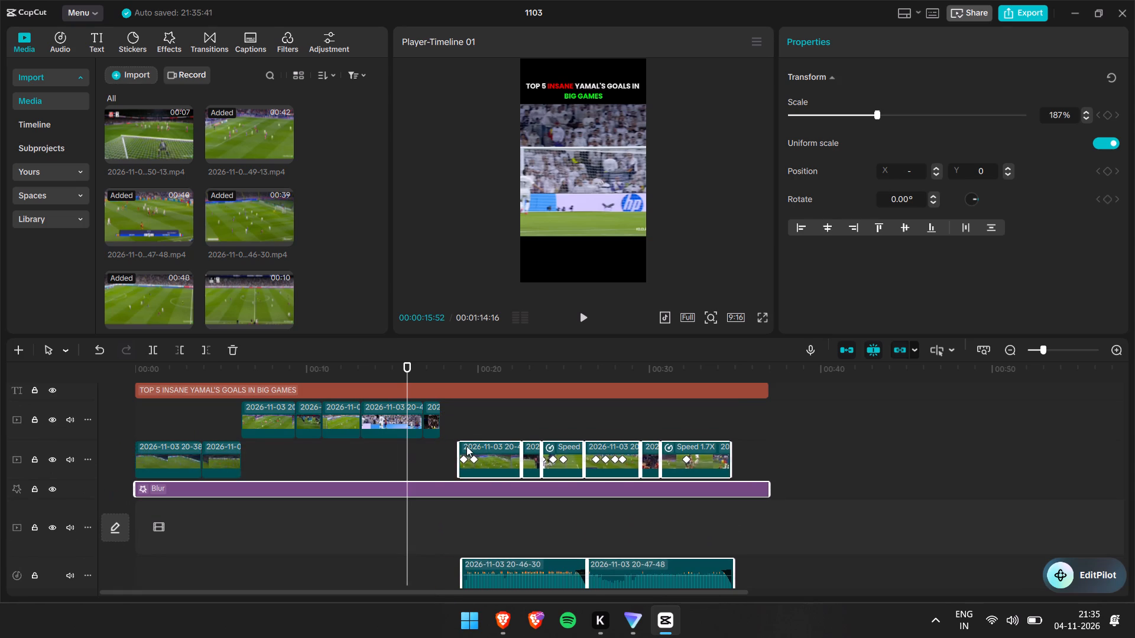
{"action": "left_click", "coordinate": [483, 490], "text": "ctrl"}
{"action": "left_click_drag", "start_coordinate": [500, 448], "coordinate": [480, 445]}
{"action": "scroll", "coordinate": [480, 448], "scroll_direction": "down", "scroll_amount": 8}
{"action": "left_click_drag", "start_coordinate": [409, 446], "coordinate": [440, 454]}
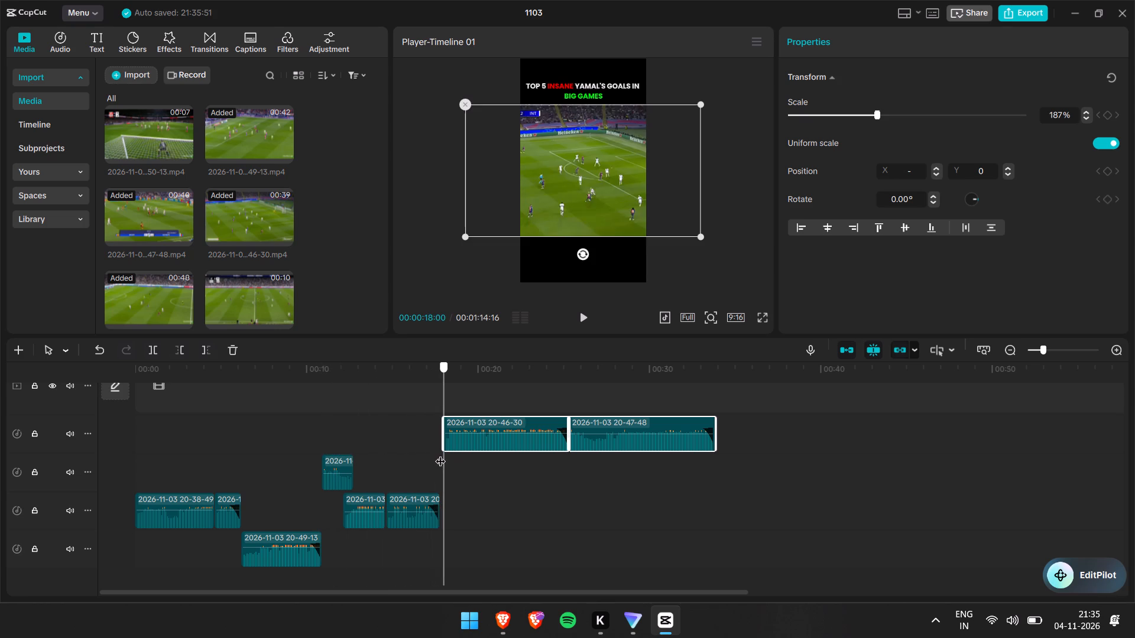
{"action": "left_click_drag", "start_coordinate": [440, 454], "coordinate": [440, 455]}
{"action": "scroll", "coordinate": [448, 492], "scroll_direction": "up", "scroll_amount": 8}
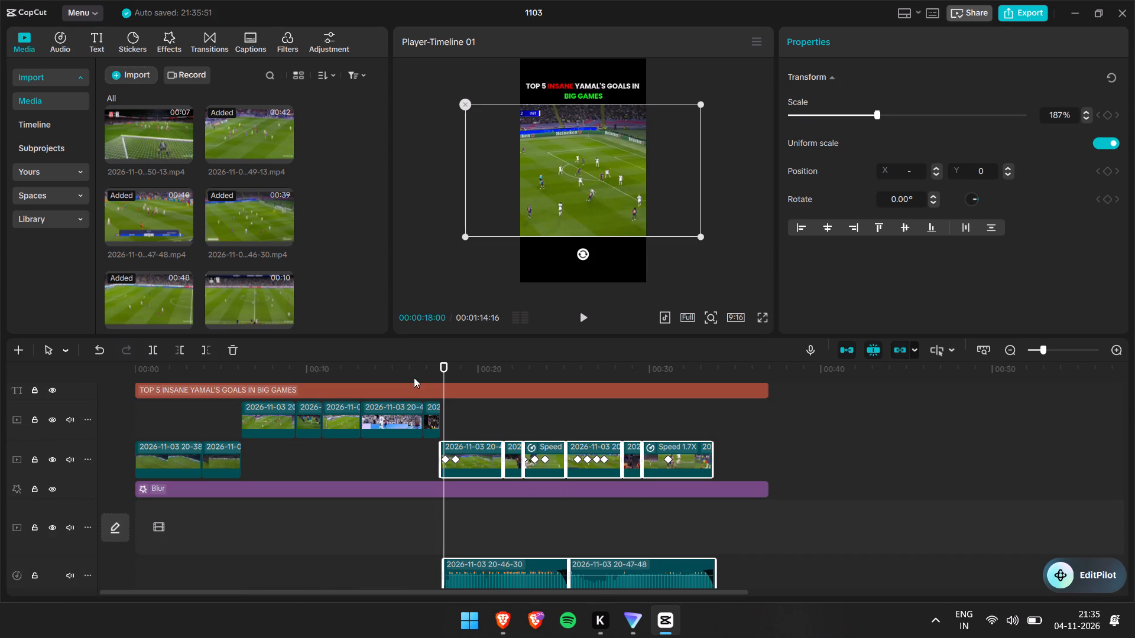
Play the reordered timeline from the beginning to review the new goal order.
{"action": "left_click_drag", "start_coordinate": [443, 373], "coordinate": [0, 430]}
{"action": "key", "text": "space"}
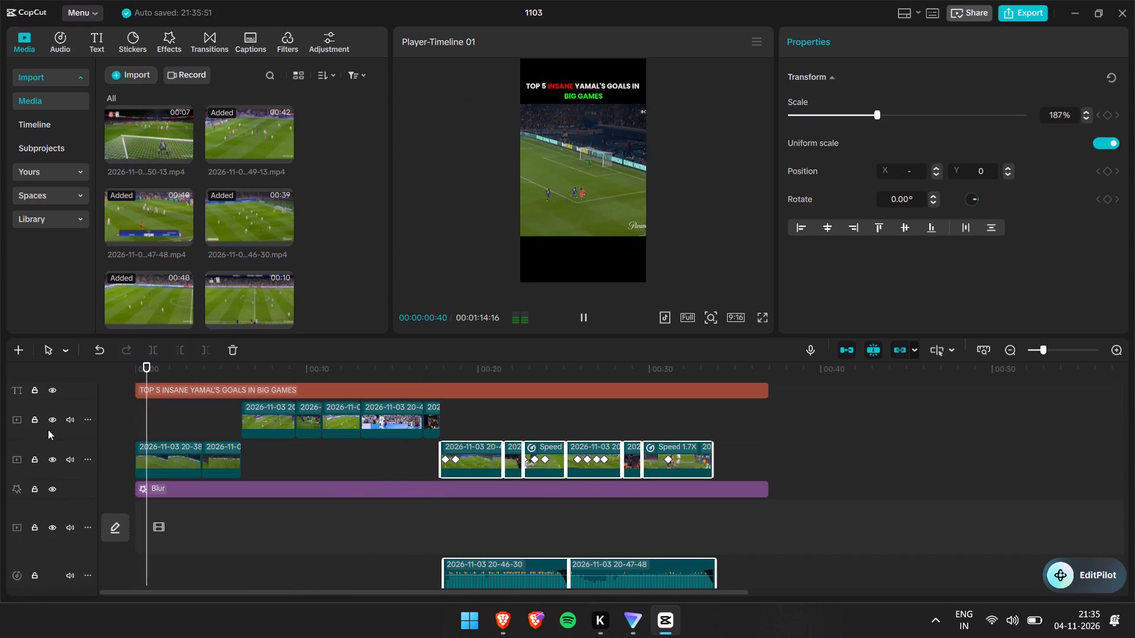
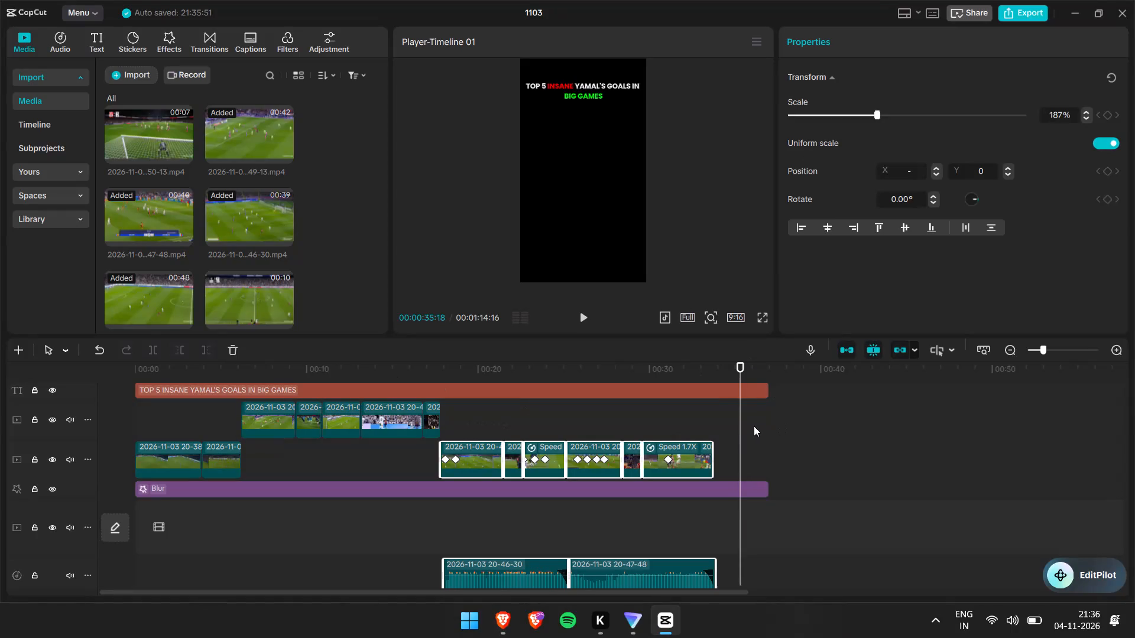
Trim the end of the Blur effect to match the last goal clip at about 34 seconds.
{"action": "left_click_drag", "start_coordinate": [740, 421], "coordinate": [714, 419]}
{"action": "left_click", "coordinate": [722, 487]}
{"action": "left_click_drag", "start_coordinate": [767, 490], "coordinate": [713, 497]}
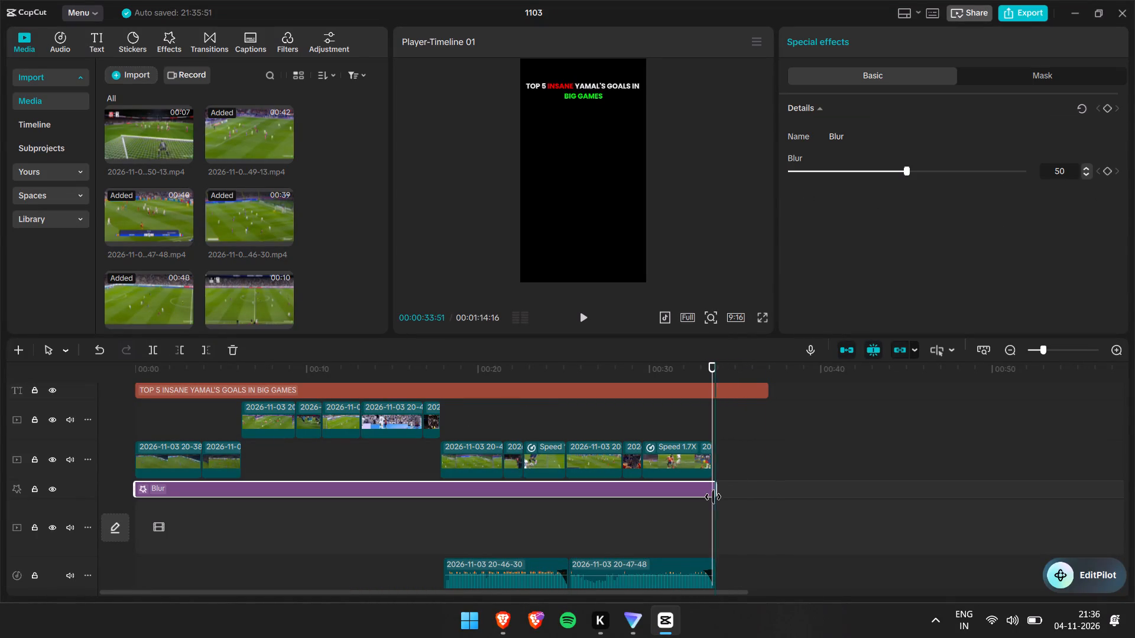
{"action": "left_click_drag", "start_coordinate": [713, 497], "coordinate": [708, 497]}
Trim the end of the "TOP 5 INSANE YAMAL'S GOALS IN BIG GAMES" title to the end of the last goal clip.
{"action": "scroll", "coordinate": [712, 442], "scroll_direction": "up", "scroll_amount": 2}
{"action": "left_click", "coordinate": [732, 424]}
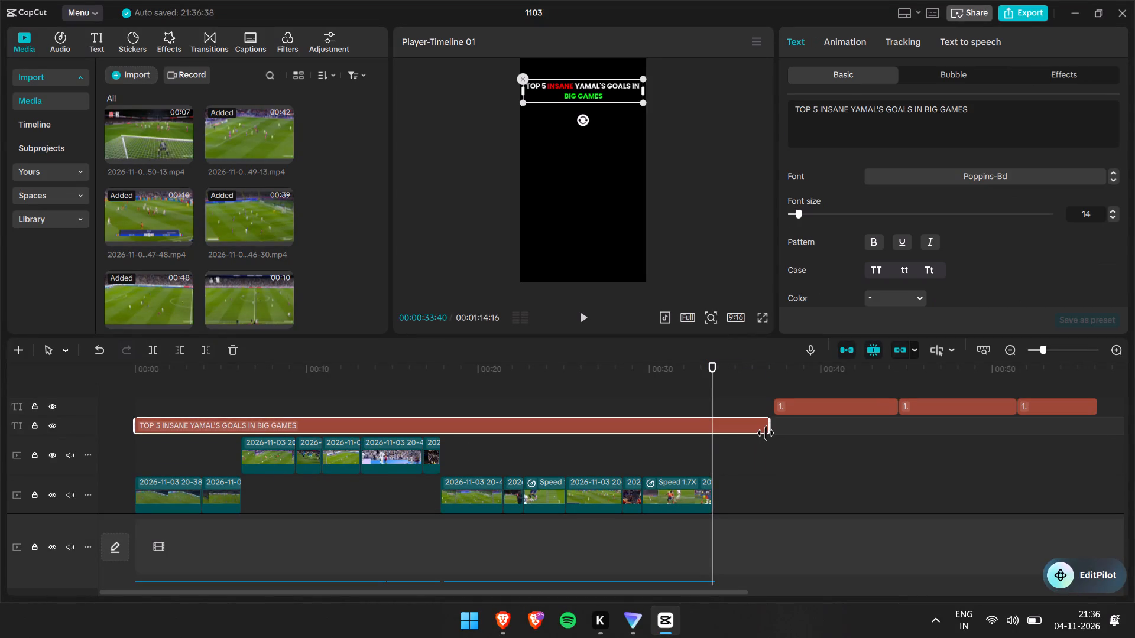
{"action": "left_click_drag", "start_coordinate": [764, 431], "coordinate": [757, 431]}
{"action": "left_click_drag", "start_coordinate": [770, 425], "coordinate": [715, 432]}
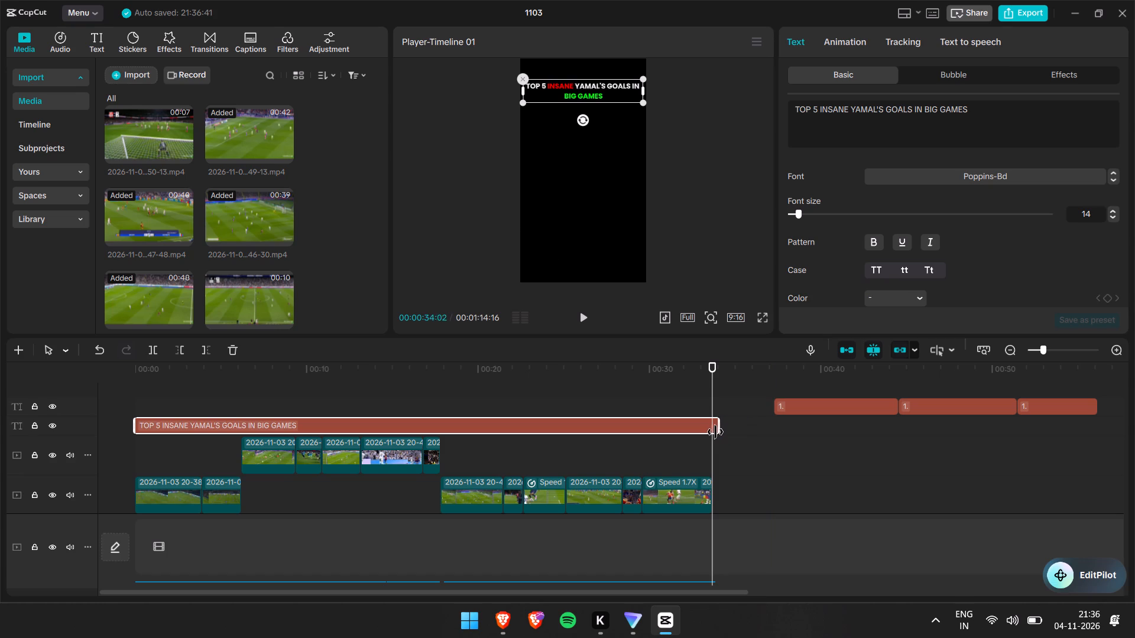
{"action": "left_click_drag", "start_coordinate": [715, 432], "coordinate": [714, 432]}
Move the ranking text at about 37 seconds to the timeline start and extend it to the end of the last goal clip.
{"action": "left_click", "coordinate": [798, 405]}
{"action": "left_click_drag", "start_coordinate": [806, 405], "coordinate": [160, 409]}
{"action": "left_click_drag", "start_coordinate": [261, 405], "coordinate": [714, 436]}
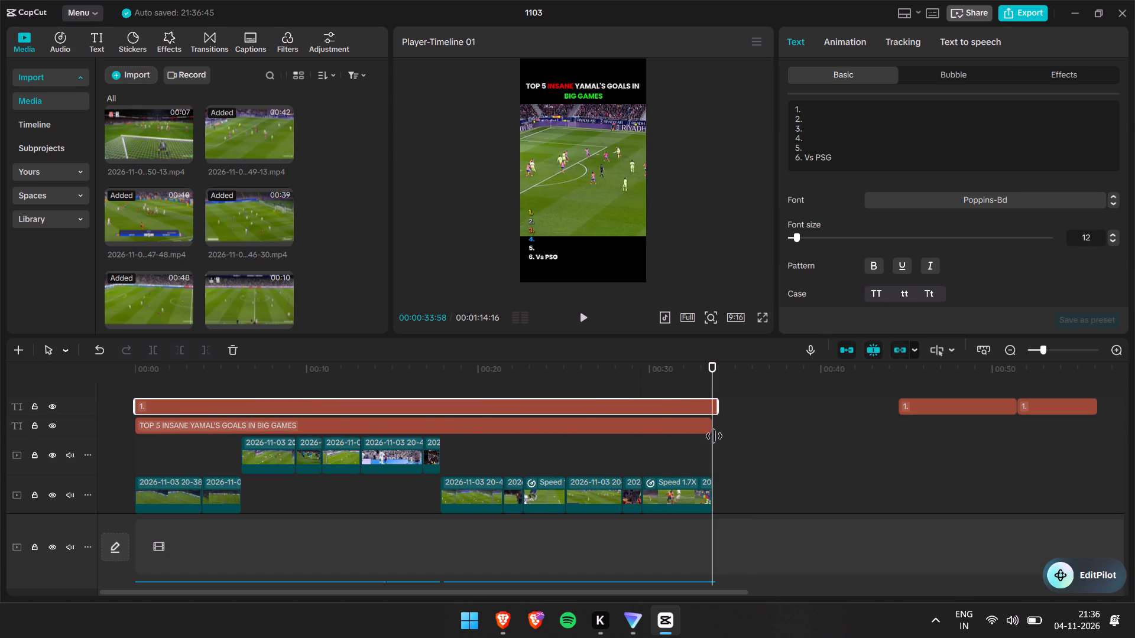
{"action": "left_click_drag", "start_coordinate": [714, 436], "coordinate": [706, 435]}
Combine all the goal clips on both video tracks into one compound clip.
{"action": "scroll", "coordinate": [702, 437], "scroll_direction": "down", "scroll_amount": 4}
{"action": "left_click_drag", "start_coordinate": [774, 431], "coordinate": [303, 427]}
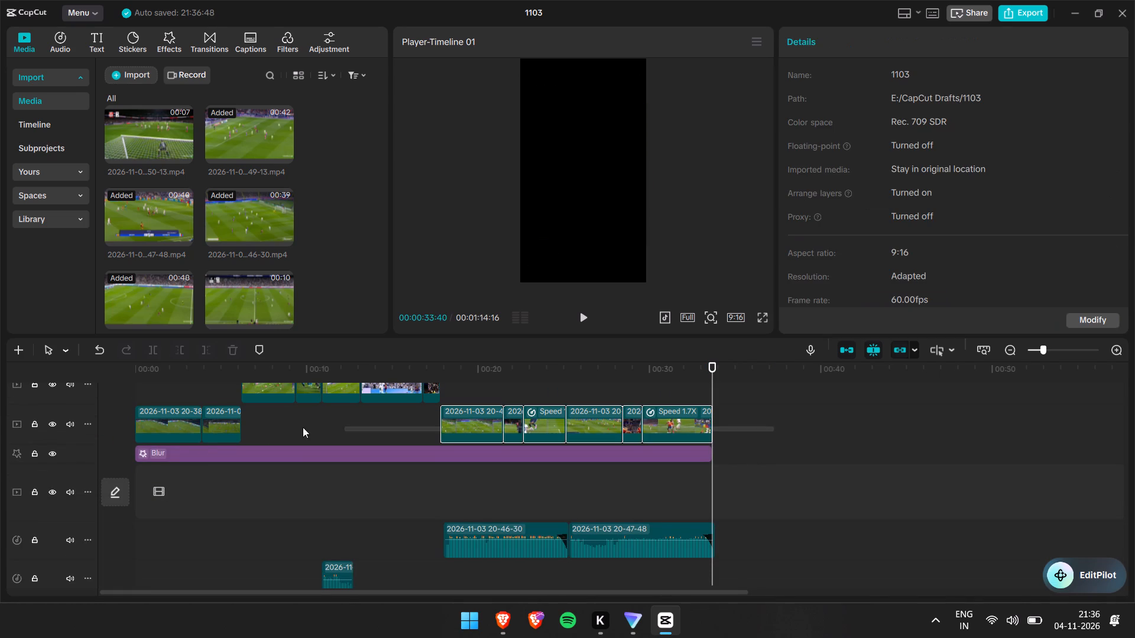
{"action": "left_click_drag", "start_coordinate": [303, 427], "coordinate": [89, 378]}
{"action": "scroll", "coordinate": [219, 414], "scroll_direction": "up", "scroll_amount": 2}
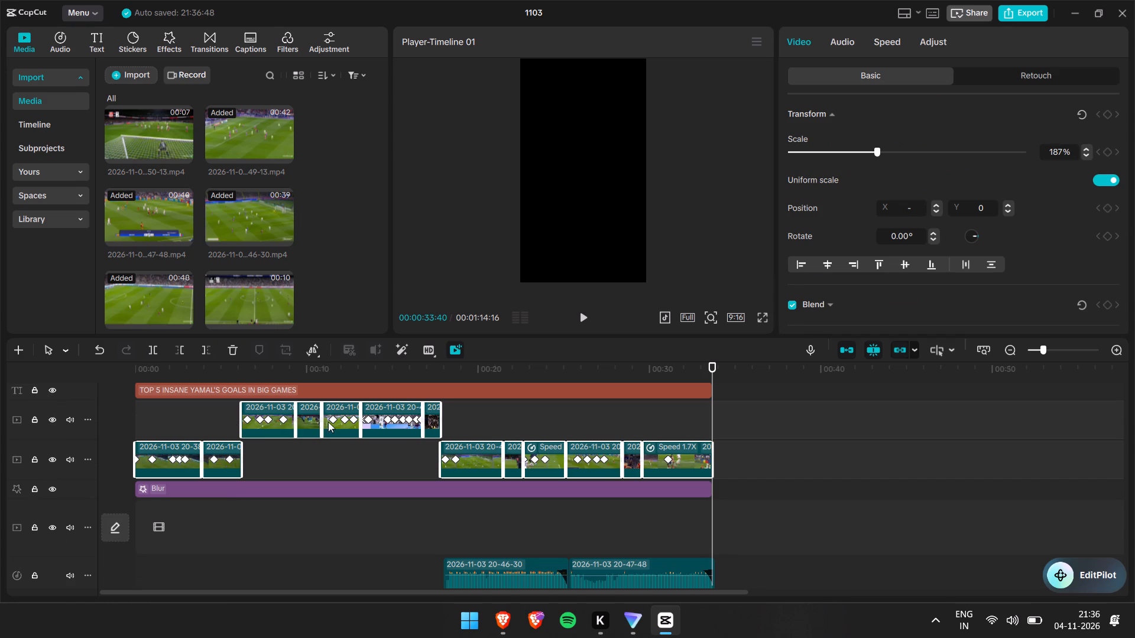
{"action": "right_click", "coordinate": [311, 412]}
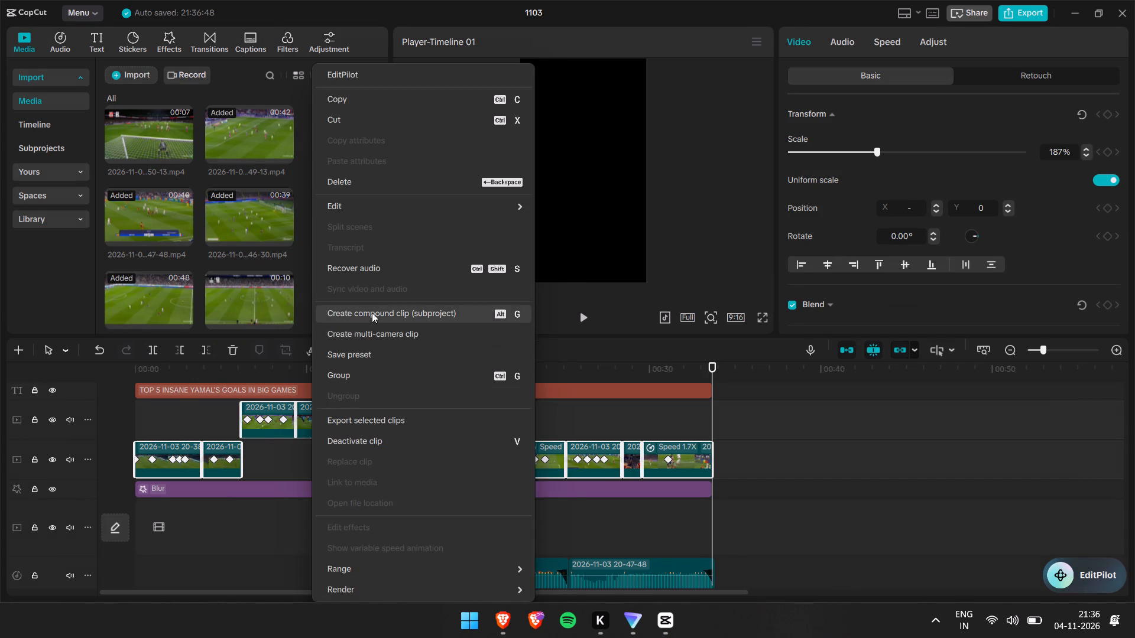
{"action": "left_click", "coordinate": [372, 313]}
Duplicate the compound clip at the timeline start and place one copy on the main track beneath the Blur effect.
{"action": "left_click", "coordinate": [491, 405]}
{"action": "key", "text": "ctrl+c"}
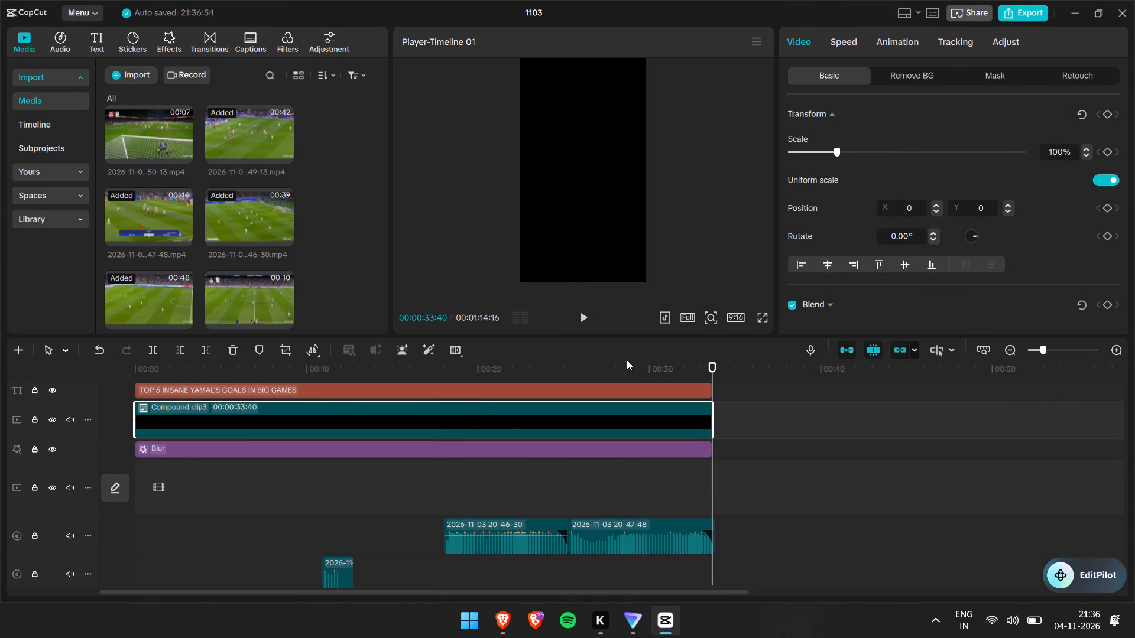
{"action": "left_click_drag", "start_coordinate": [711, 377], "coordinate": [15, 426]}
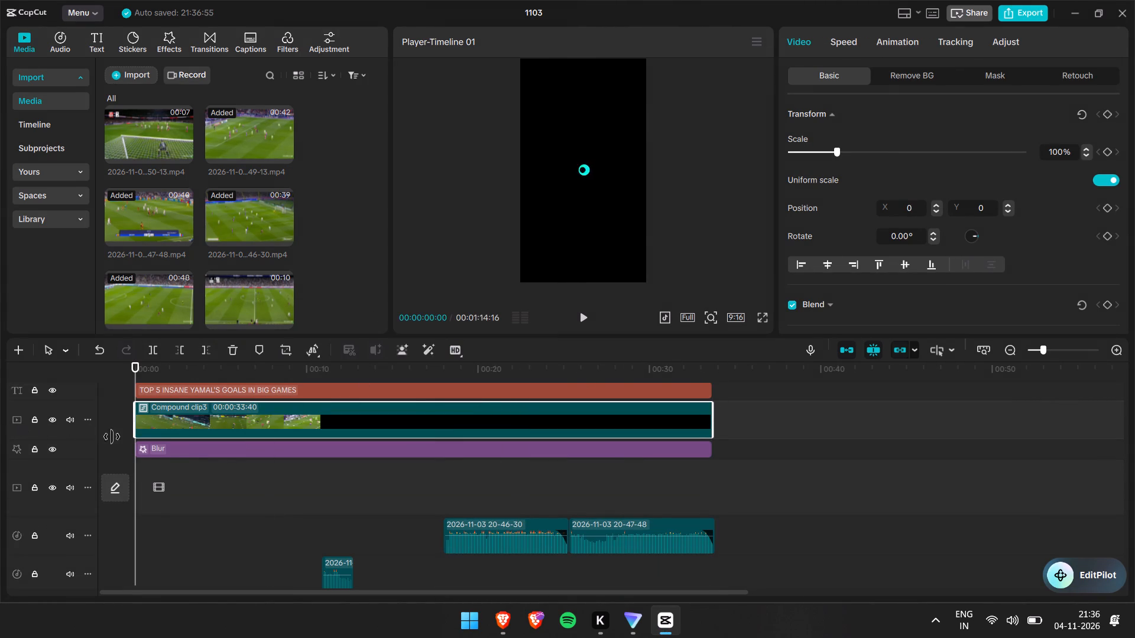
{"action": "key", "text": "ctrl+v"}
{"action": "left_click", "coordinate": [237, 458]}
{"action": "left_click_drag", "start_coordinate": [236, 455], "coordinate": [228, 519]}
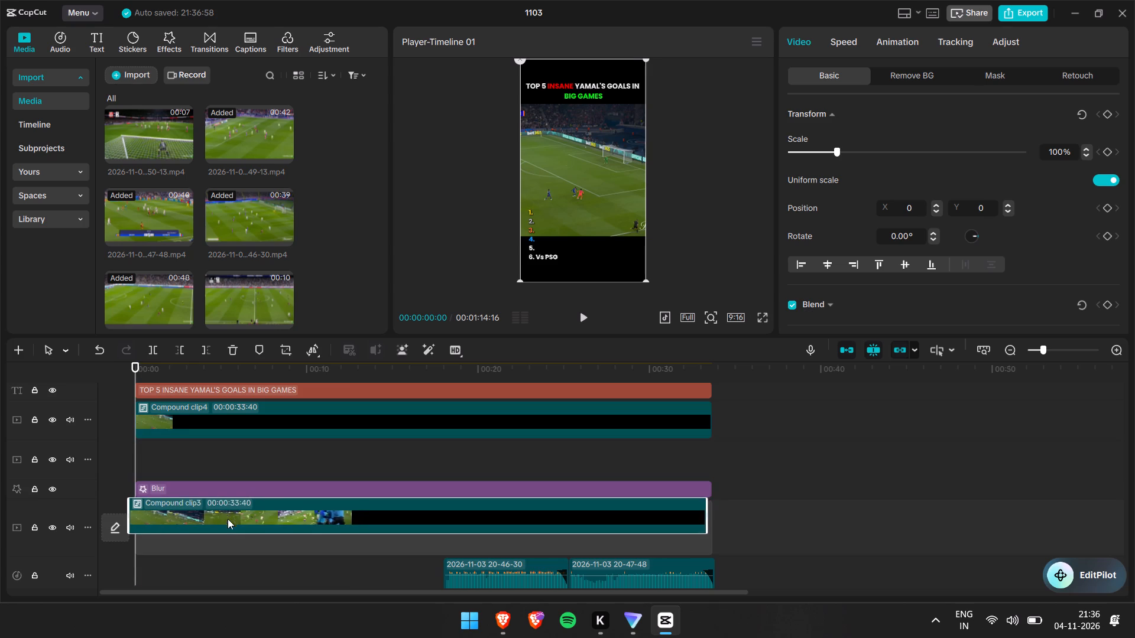
{"action": "left_click_drag", "start_coordinate": [228, 519], "coordinate": [226, 515]}
Scale the compound clip beneath the Blur effect to 190% as a blurred background.
{"action": "left_click_drag", "start_coordinate": [852, 165], "coordinate": [880, 167]}
{"action": "left_click_drag", "start_coordinate": [851, 154], "coordinate": [871, 158]}
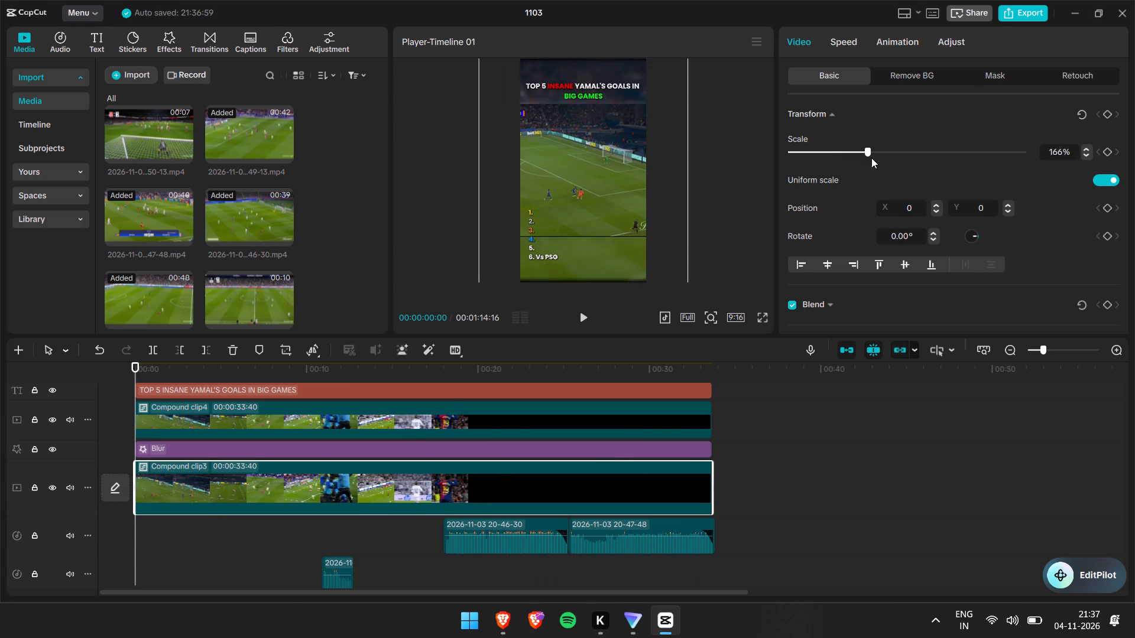
{"action": "left_click_drag", "start_coordinate": [871, 158], "coordinate": [879, 161]}
Break the compound clip above the Blur effect back into its individual goal clips.
{"action": "scroll", "coordinate": [239, 402], "scroll_direction": "up", "scroll_amount": 4}
{"action": "left_click", "coordinate": [239, 432]}
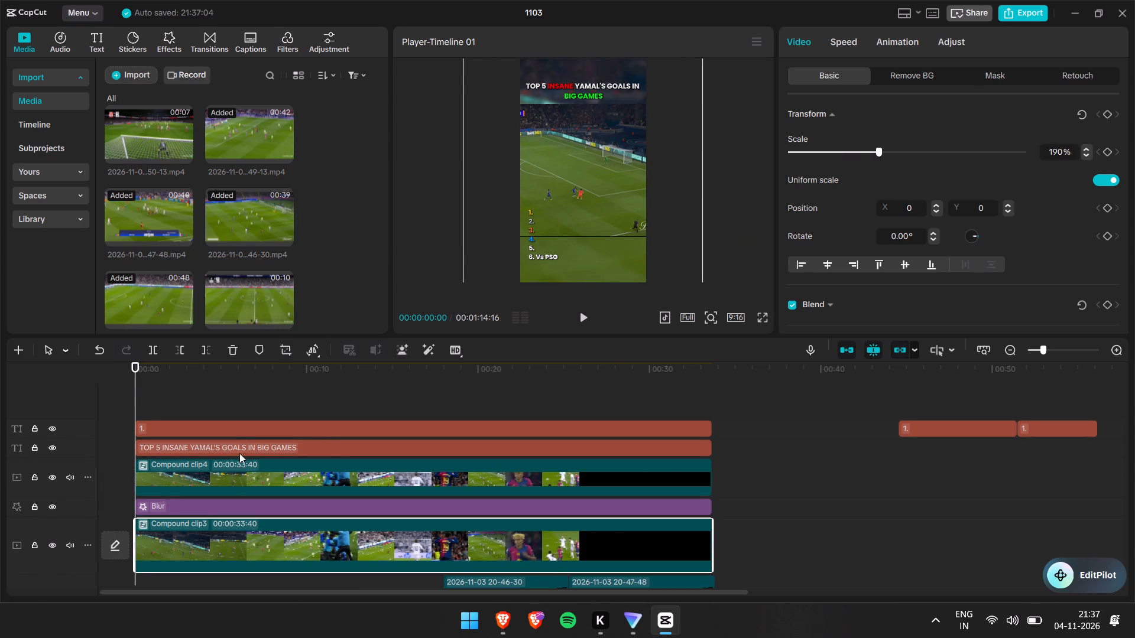
{"action": "left_click", "coordinate": [234, 473]}
{"action": "right_click", "coordinate": [235, 473]}
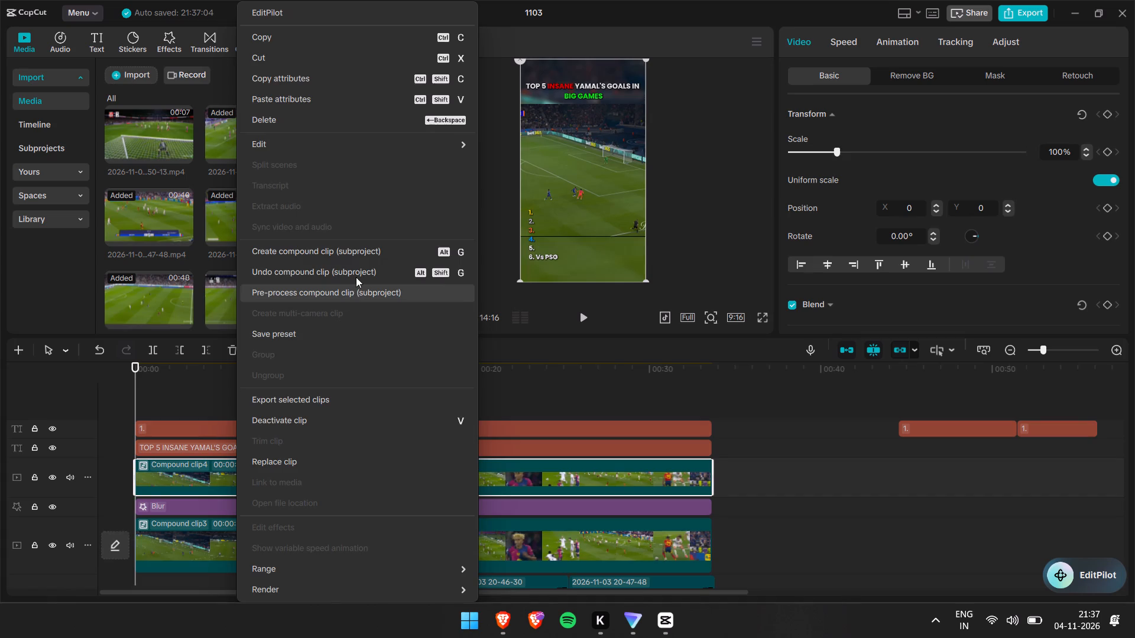
{"action": "left_click", "coordinate": [356, 276]}
Play back the first goal and split the ranking text at 00:00:06:12, where the second goal begins.
{"action": "key", "text": "space"}
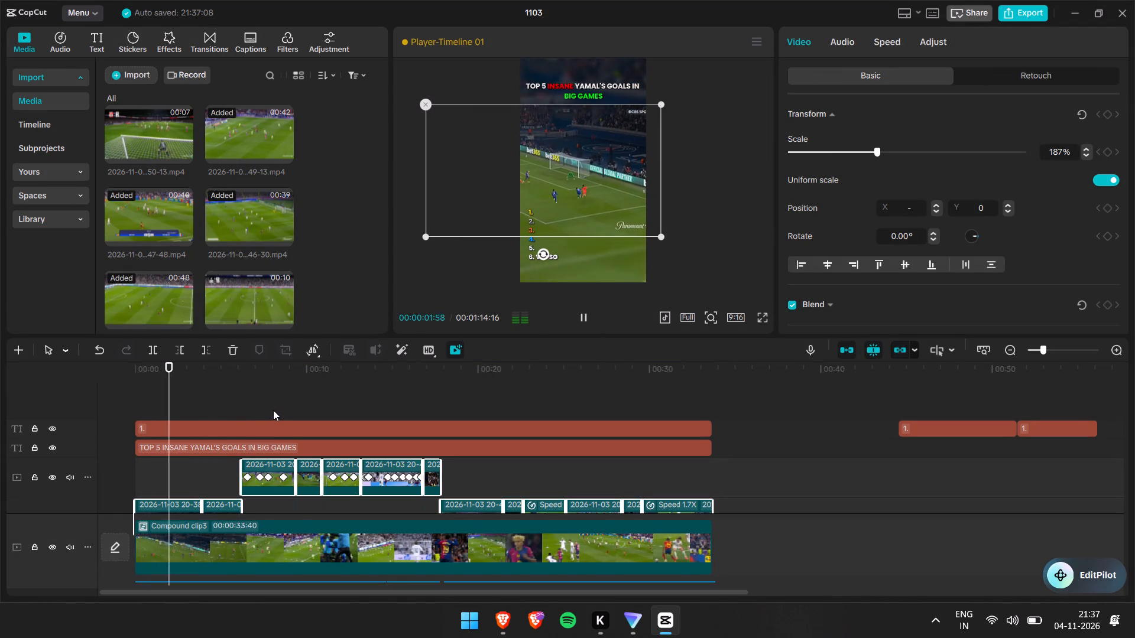
{"action": "key", "text": "space"}
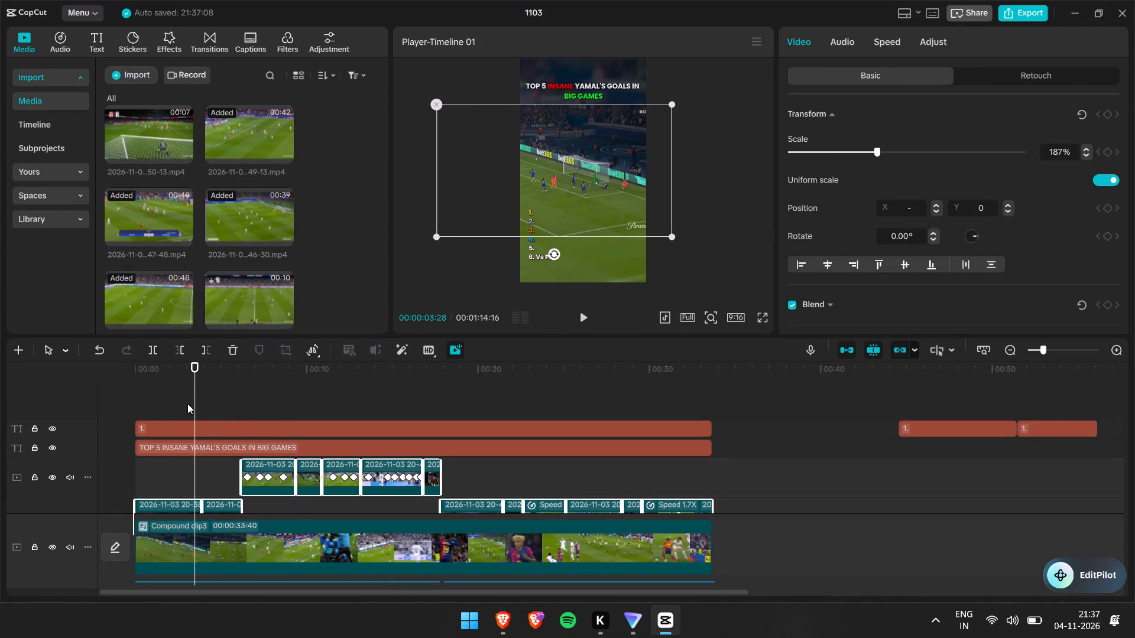
{"action": "key", "text": "space"}
{"action": "right_click", "coordinate": [194, 406]}
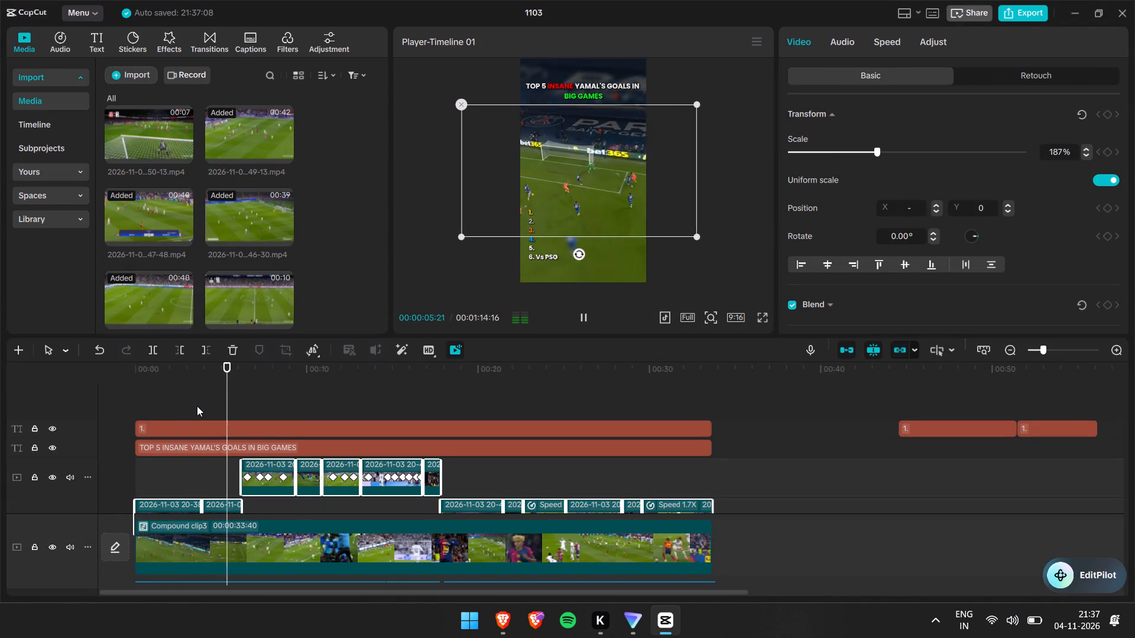
{"action": "key", "text": "space"}
{"action": "left_click", "coordinate": [245, 390]}
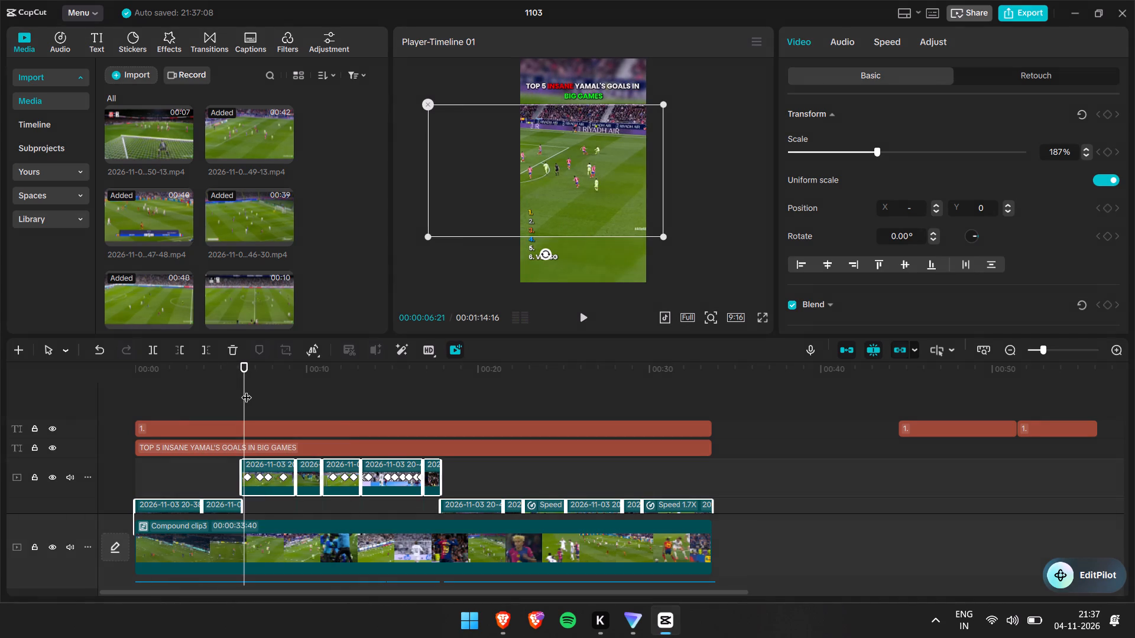
{"action": "left_click_drag", "start_coordinate": [247, 390], "coordinate": [241, 390]}
{"action": "left_click", "coordinate": [217, 430]}
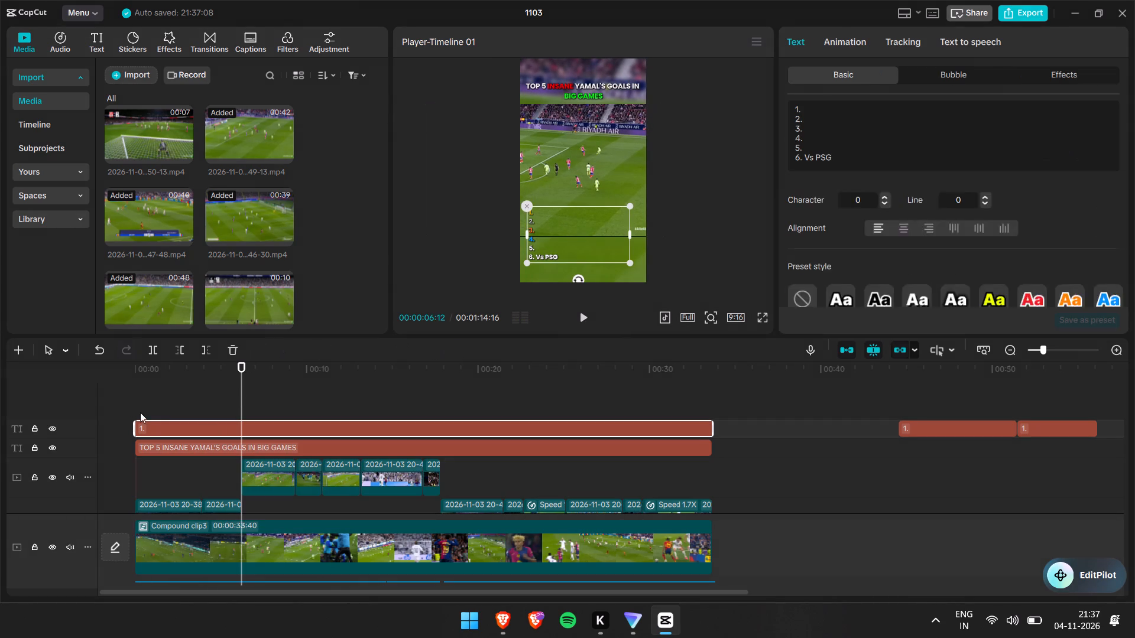
{"action": "left_click", "coordinate": [154, 347]}
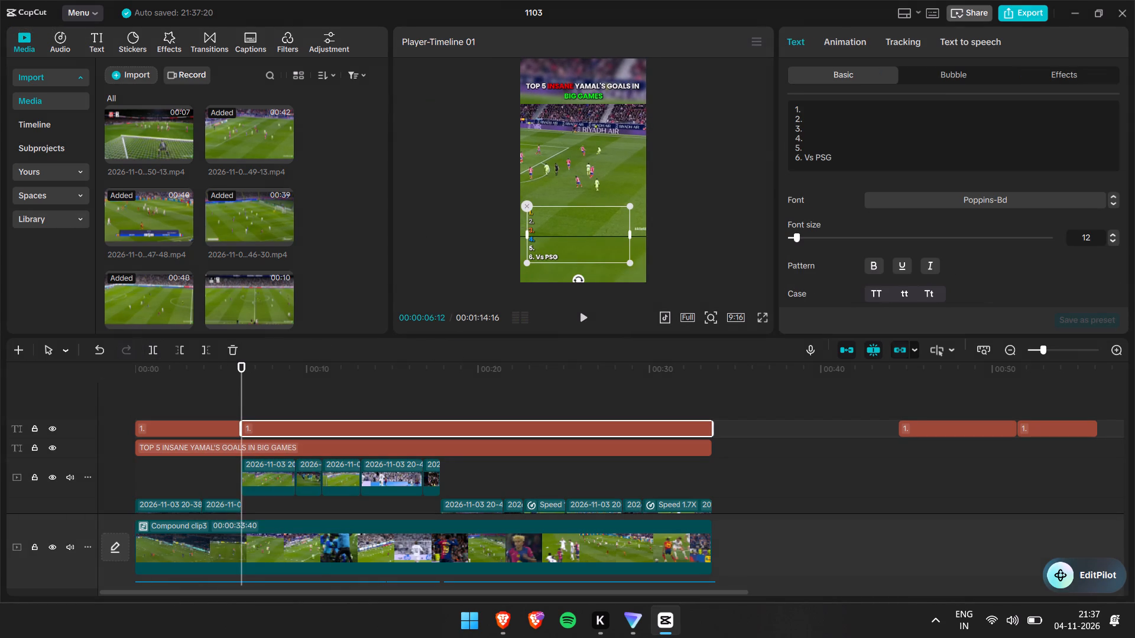
Enter "Vs Atletico Madrid" on line 5 of the ranking text that starts with the second goal.
{"action": "left_click", "coordinate": [825, 149]}
{"action": "type", "text": "Vs Atl"}
{"action": "type", "text": "etico Madrid"}
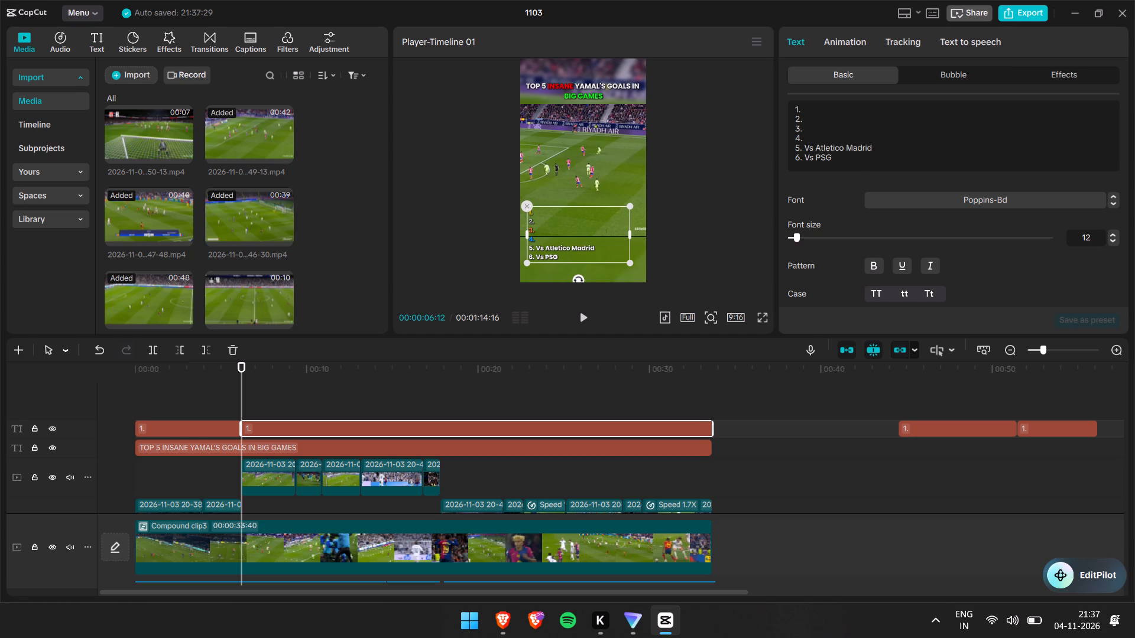
{"action": "key", "text": "space"}
{"action": "key", "text": "BackSpace"}
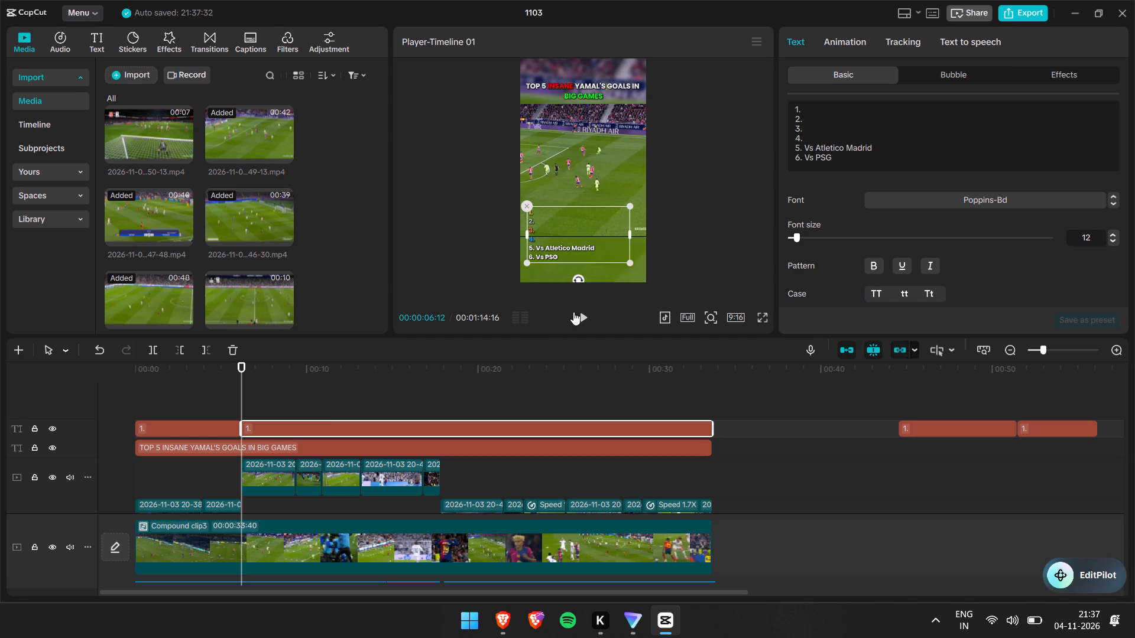
Play back the second goal and split the ranking text at 00:00:10:54, where the third goal begins.
{"action": "left_click", "coordinate": [581, 314]}
{"action": "key", "text": "space"}
{"action": "key", "text": "space"}
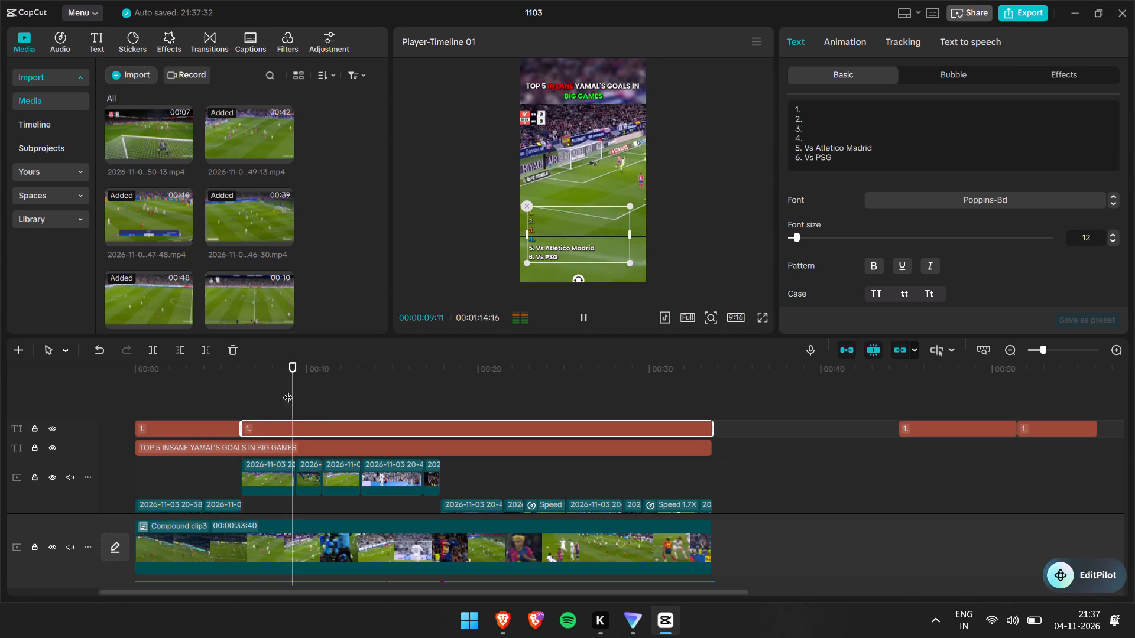
{"action": "key", "text": "space"}
{"action": "left_click", "coordinate": [324, 393]}
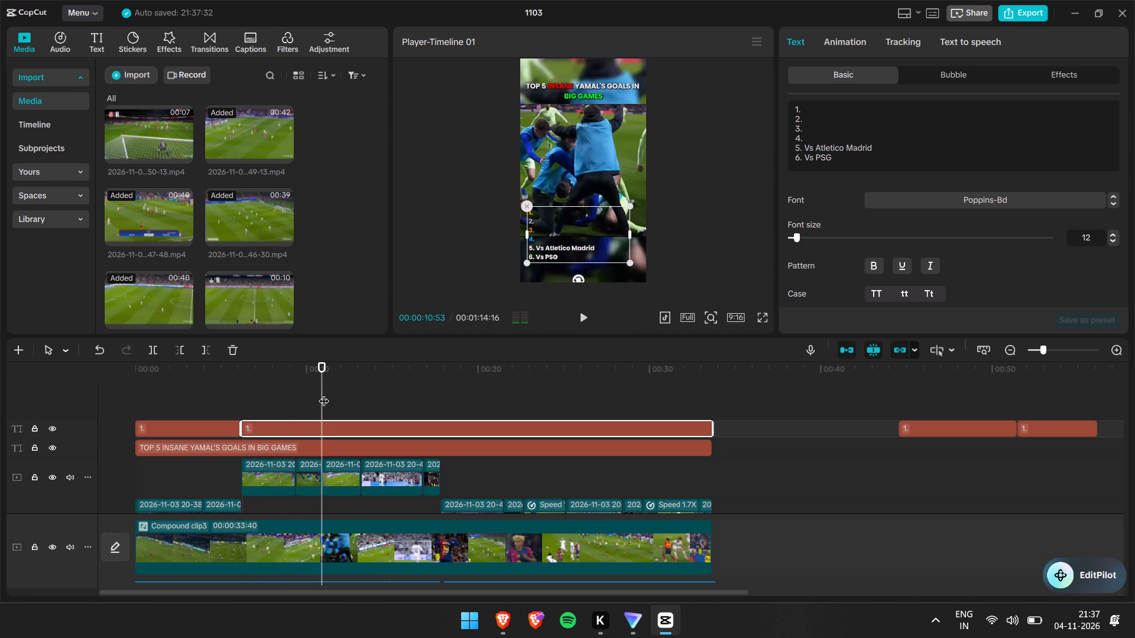
{"action": "left_click", "coordinate": [154, 352]}
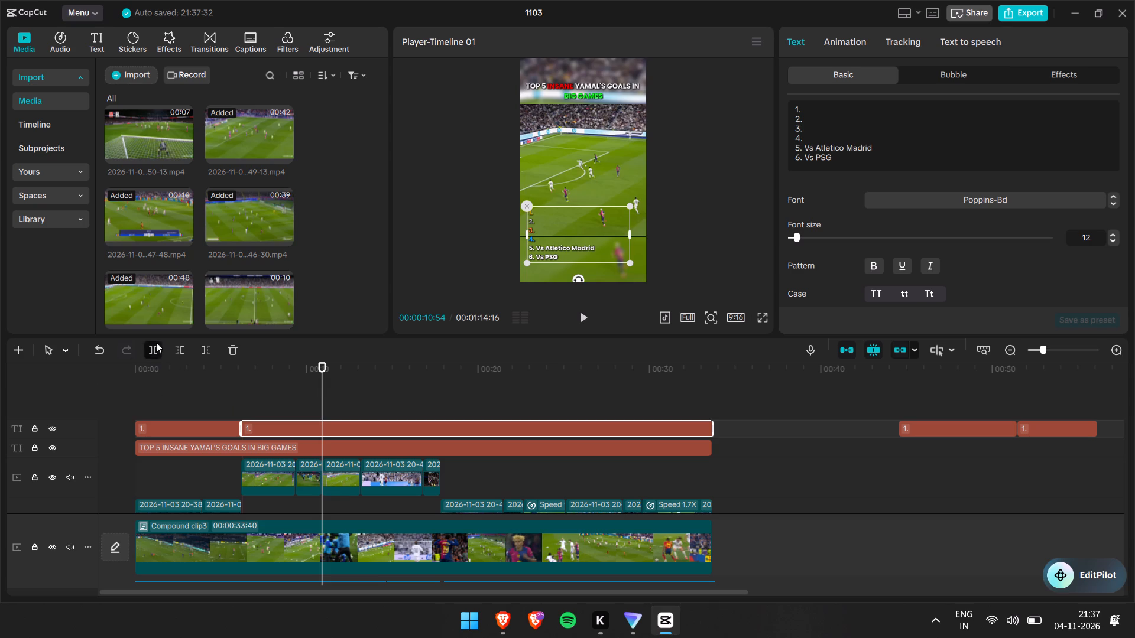
Enter "Vs Real Madrid" on line 4 of the ranking text that starts with the third goal.
{"action": "left_click", "coordinate": [817, 136]}
{"action": "key", "text": "space"}
{"action": "type", "text": "Vs"}
{"action": "key", "text": "space"}
{"action": "type", "text": "TR"}
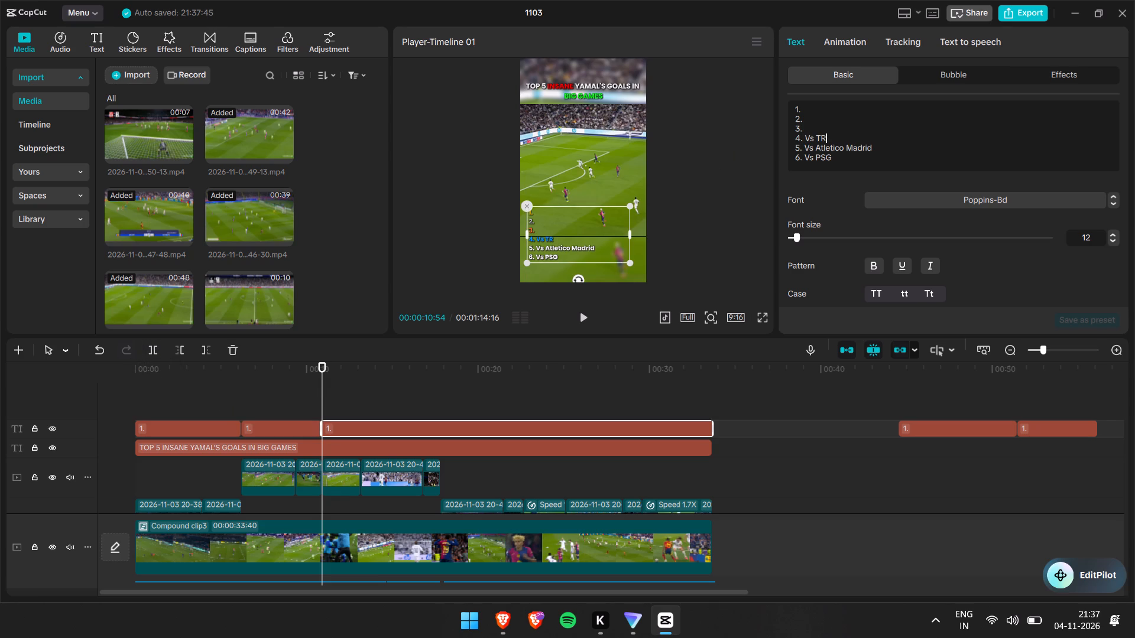
{"action": "key", "text": "BackSpace"}
{"action": "key", "text": "BackSpace"}
{"action": "type", "text": "Real Madrid"}
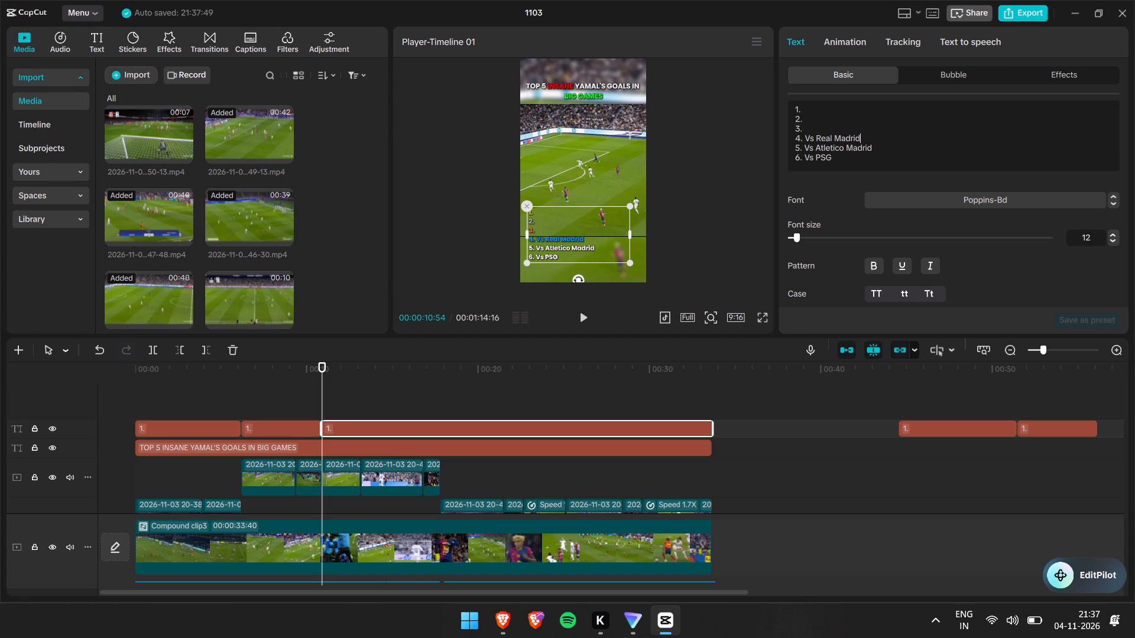
{"action": "key", "text": "space"}
Play back the third goal and split the ranking text at 00:00:17:49, where the fourth goal begins.
{"action": "left_click", "coordinate": [582, 318]}
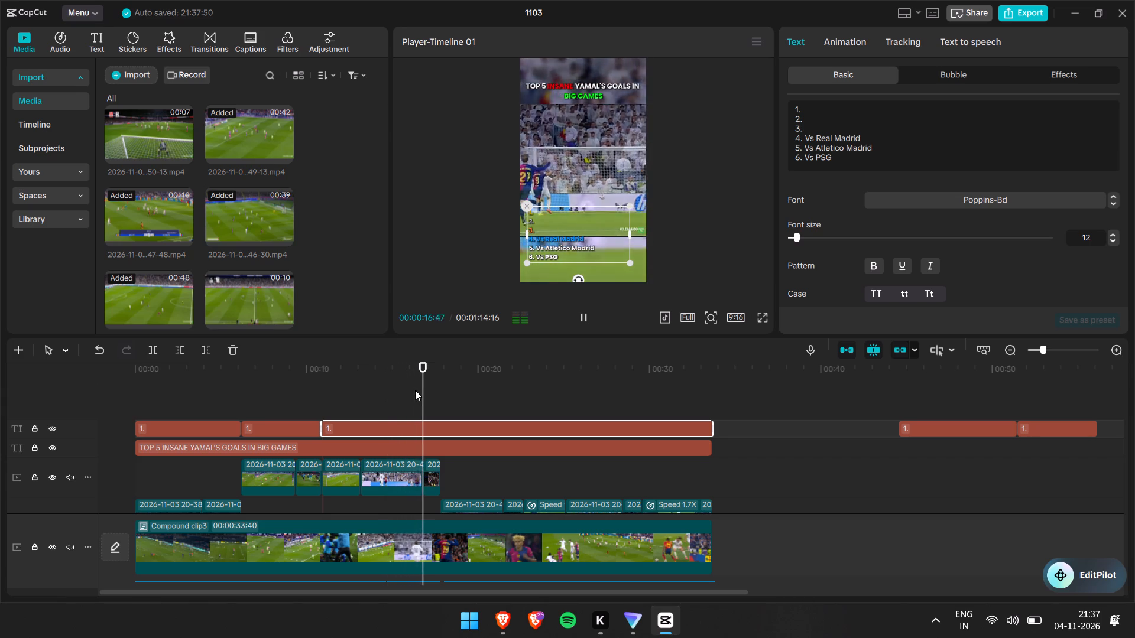
{"action": "key", "text": "space"}
{"action": "left_click", "coordinate": [445, 392]}
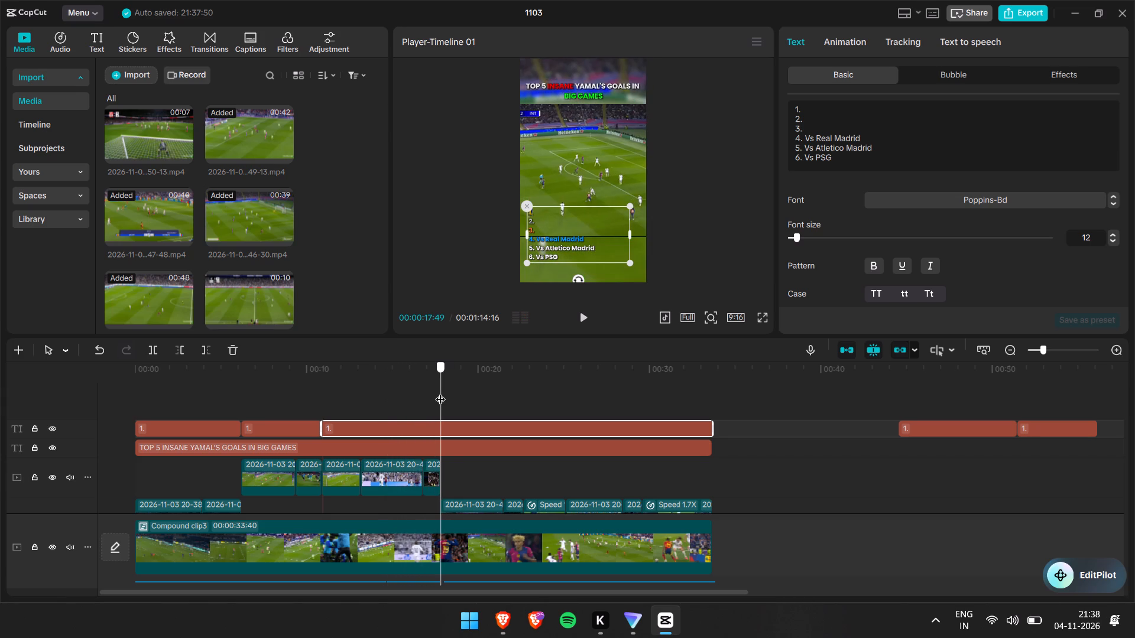
{"action": "left_click", "coordinate": [160, 348]}
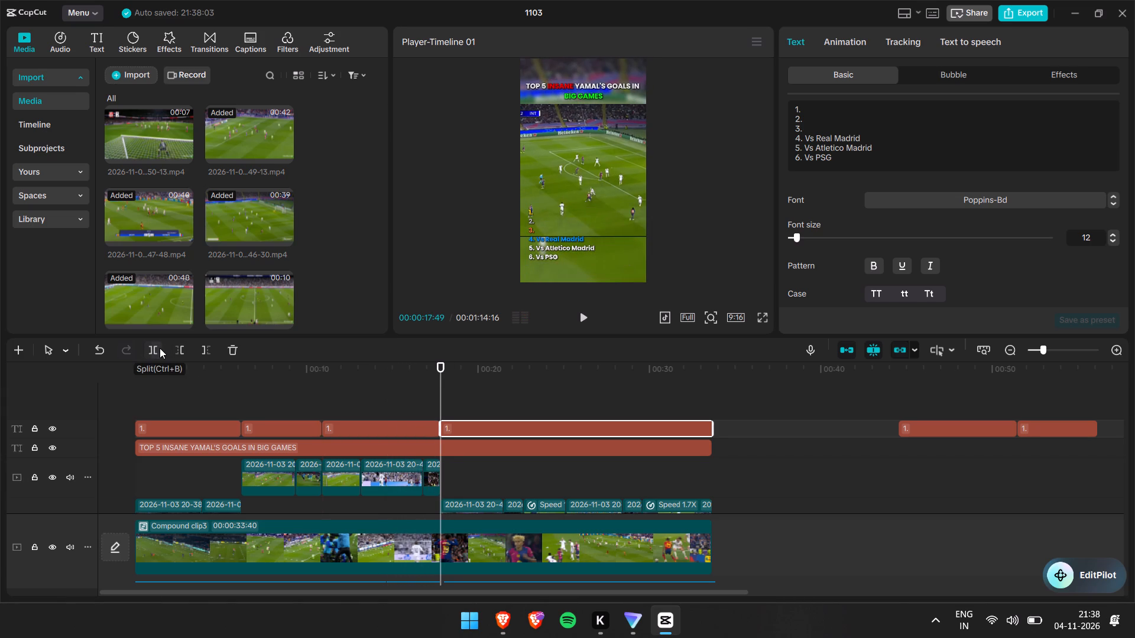
Enter "Vs Inter Milan" on line 3 of the ranking text that starts with the fourth goal.
{"action": "key", "text": "space"}
{"action": "key", "text": "space"}
{"action": "left_click", "coordinate": [821, 124]}
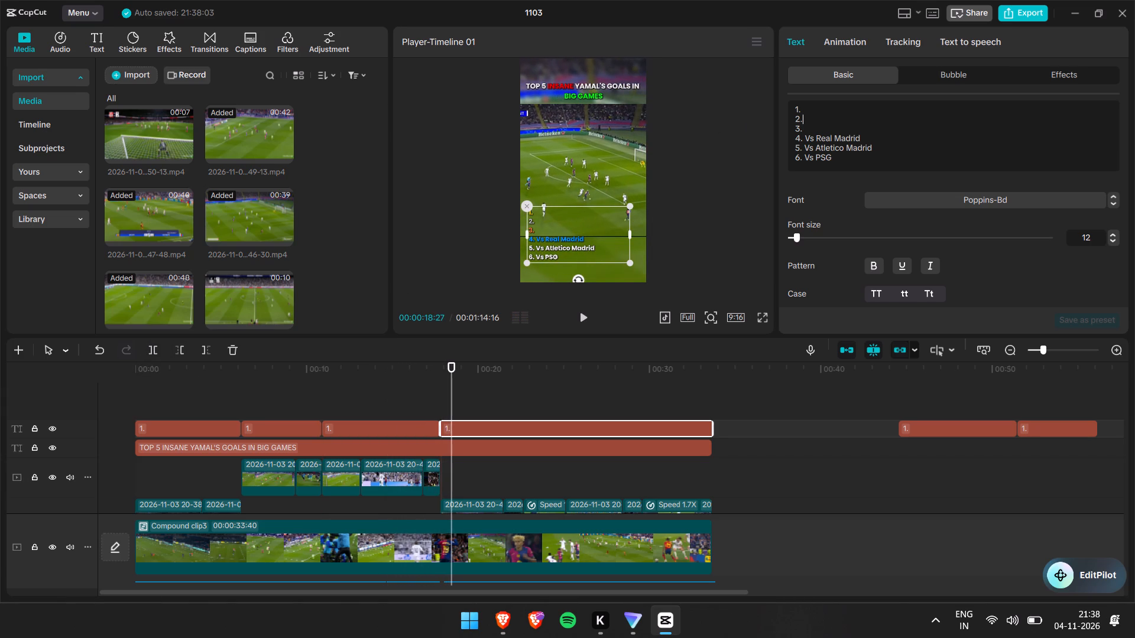
{"action": "left_click", "coordinate": [867, 128]}
{"action": "key", "text": "space"}
{"action": "type", "text": "Vs Inter Mi"}
{"action": "type", "text": "lan"}
{"action": "key", "text": "space"}
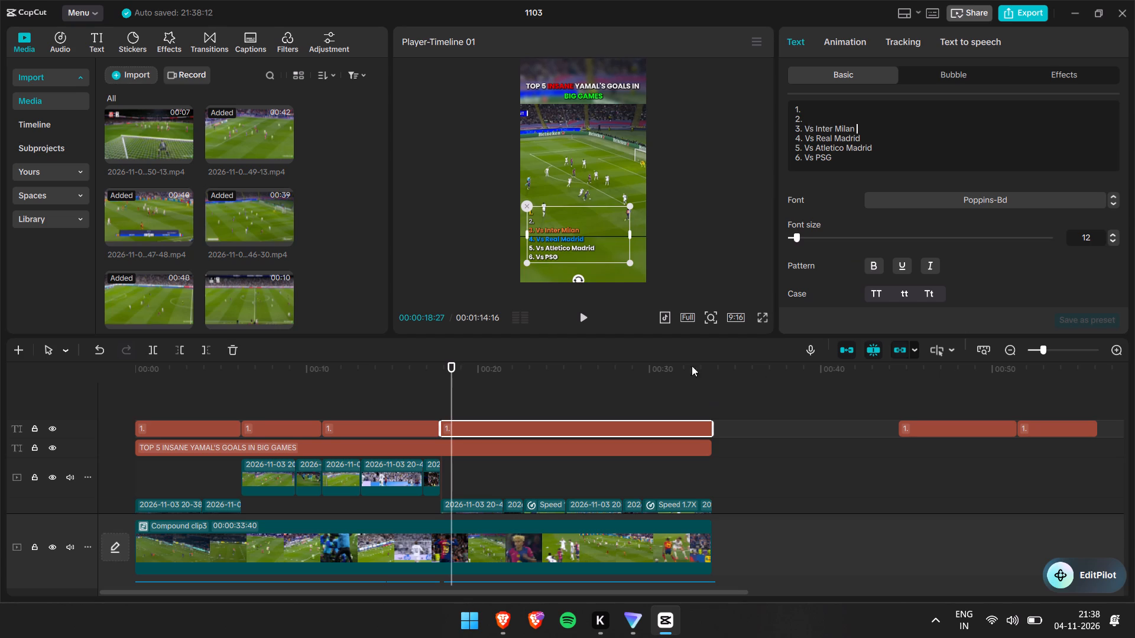
Play back the fourth goal and split the ranking text at 00:00:25:08, where the fifth goal begins.
{"action": "left_click", "coordinate": [583, 314]}
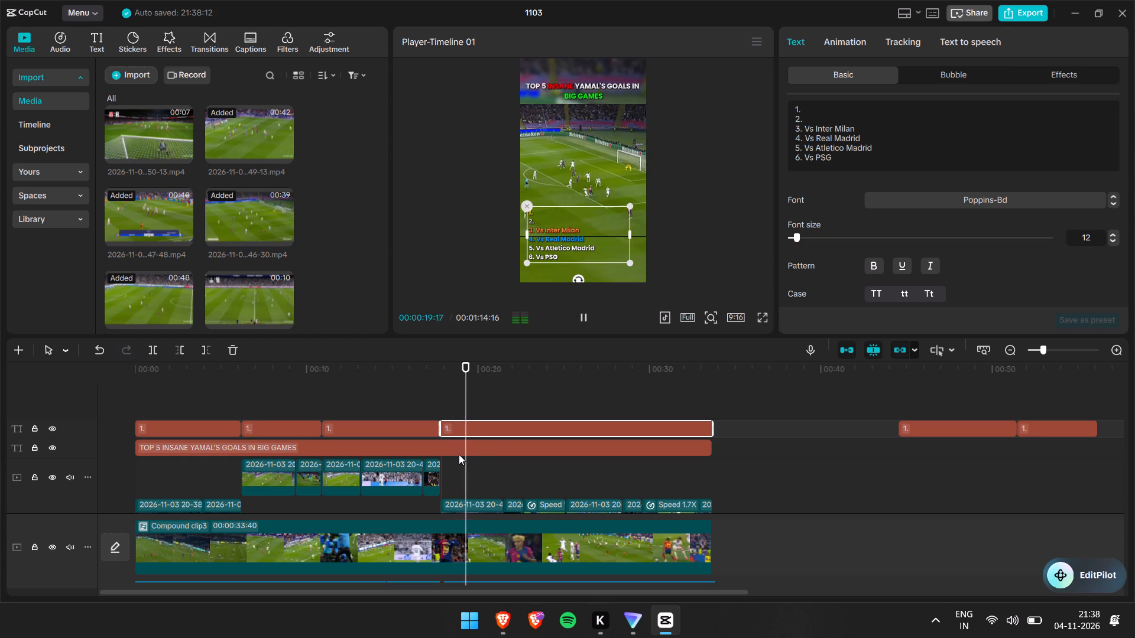
{"action": "left_click_drag", "start_coordinate": [477, 404], "coordinate": [521, 404]}
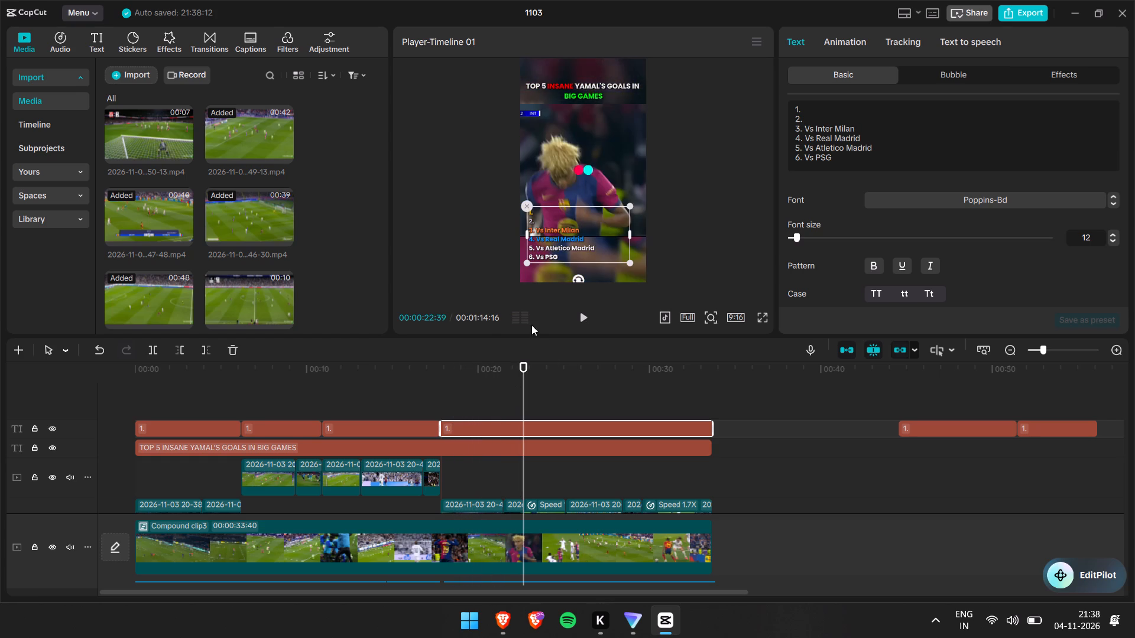
{"action": "left_click", "coordinate": [588, 317]}
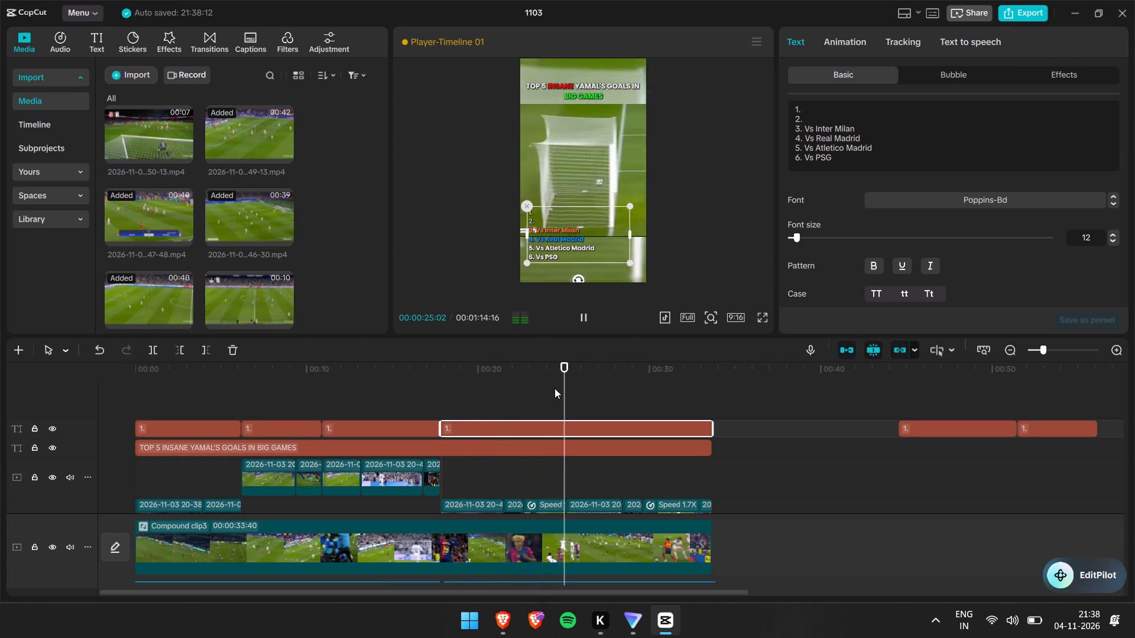
{"action": "left_click_drag", "start_coordinate": [572, 402], "coordinate": [562, 404]}
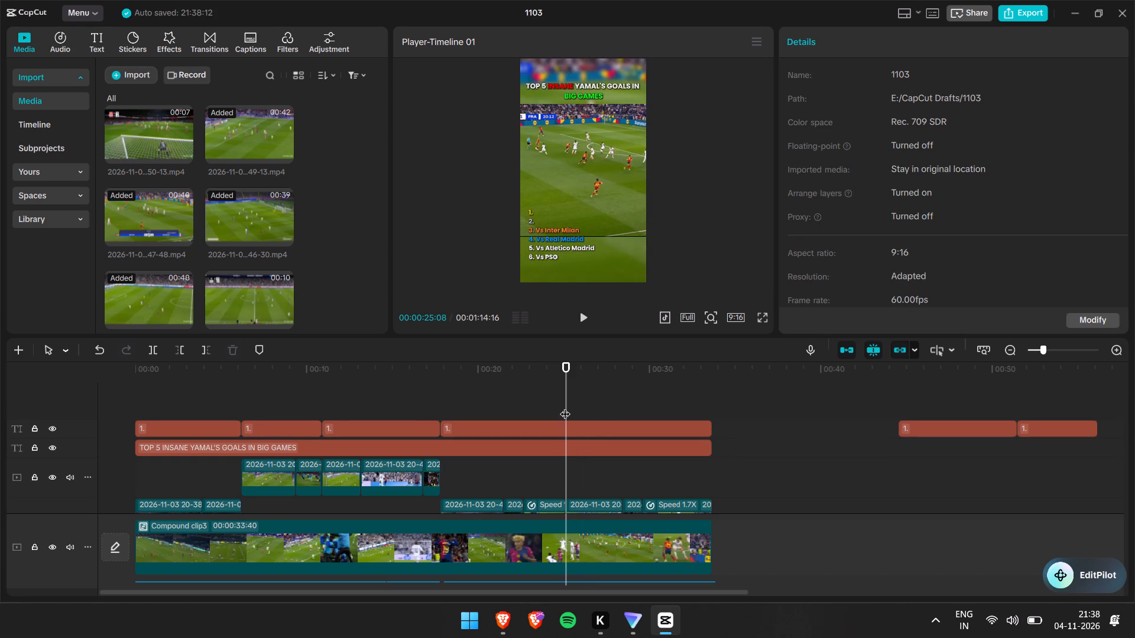
{"action": "left_click", "coordinate": [565, 406]}
{"action": "left_click", "coordinate": [572, 426]}
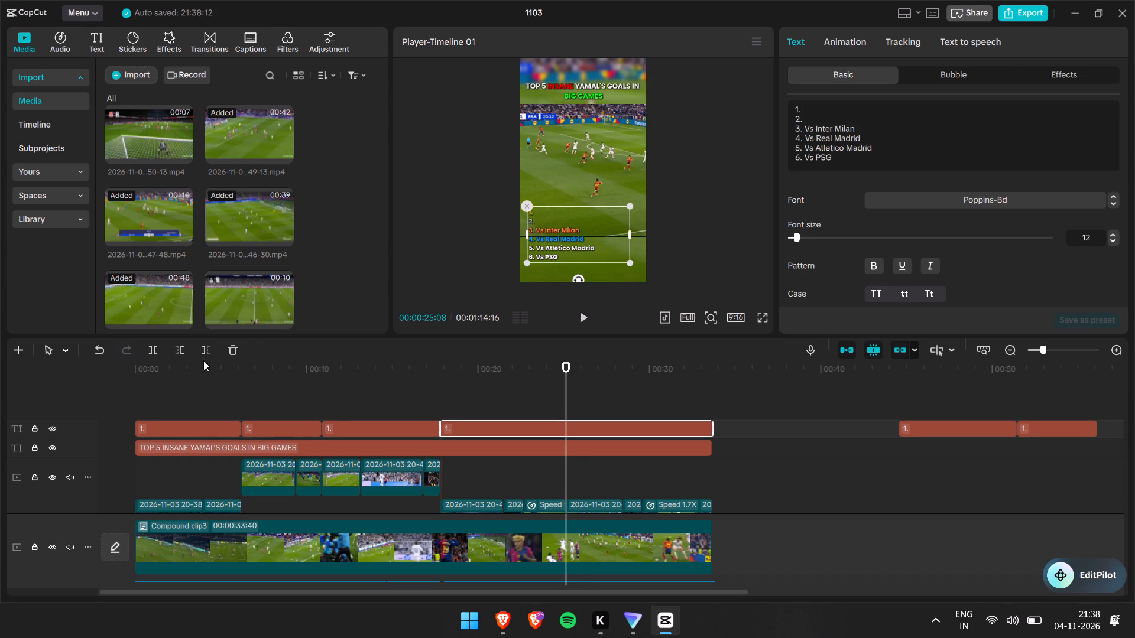
{"action": "left_click", "coordinate": [156, 350]}
Enter "Vs France" on line 2 of the ranking text that starts with the fifth goal.
{"action": "left_click", "coordinate": [824, 122]}
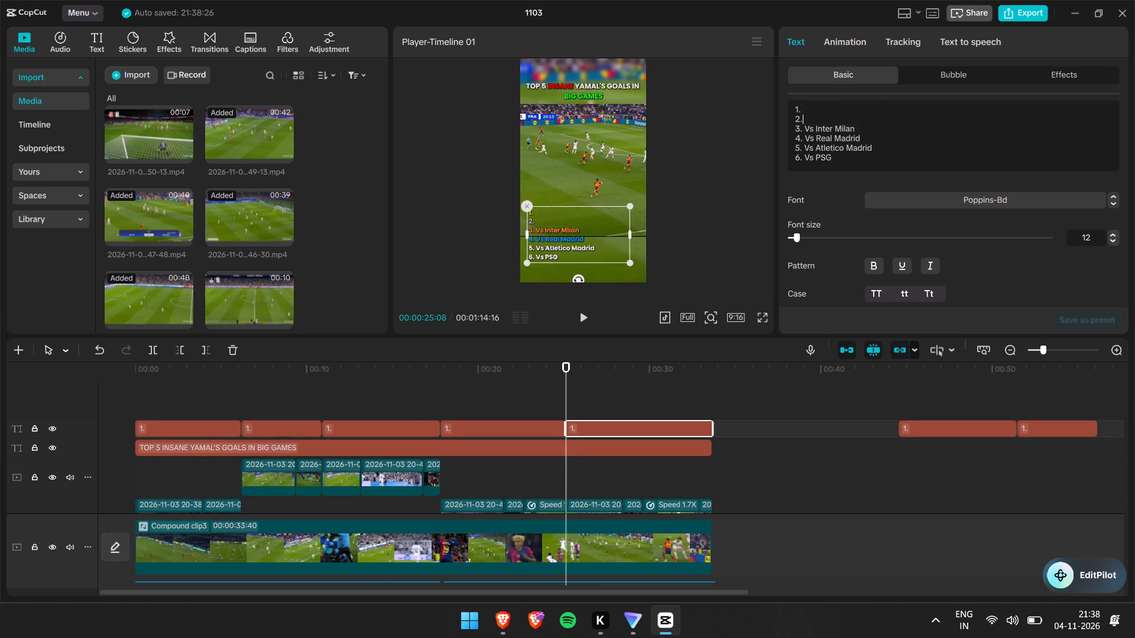
{"action": "key", "text": "space"}
{"action": "type", "text": "Vs Ffra"}
{"action": "key", "text": "BackSpace"}
{"action": "key", "text": "BackSpace"}
{"action": "key", "text": "BackSpace"}
{"action": "type", "text": "rance"}
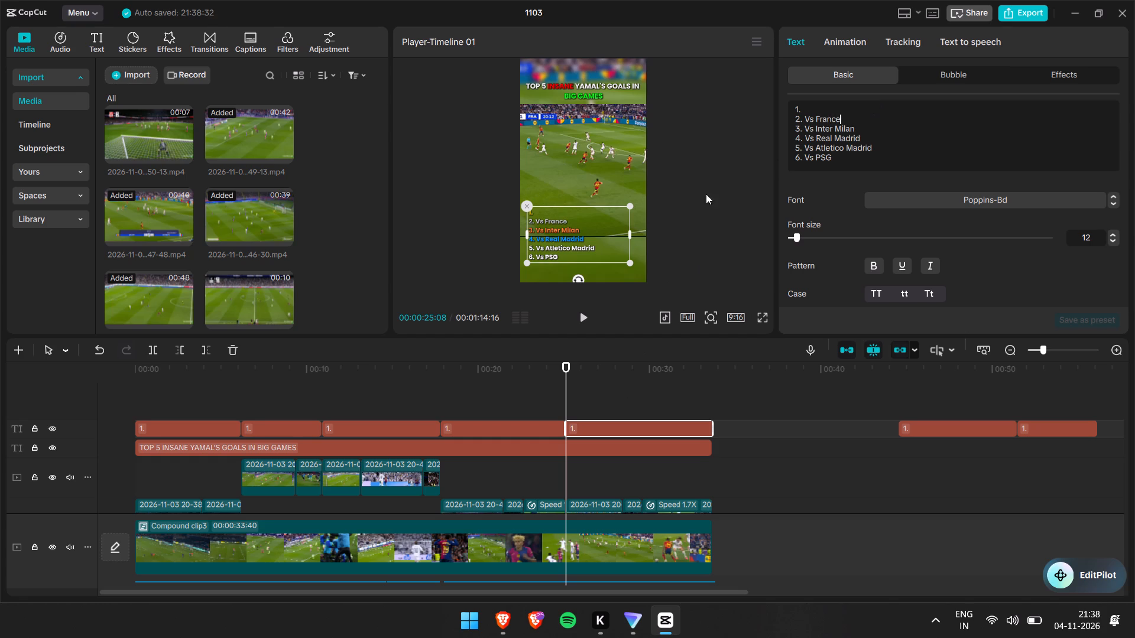
{"action": "left_click", "coordinate": [706, 194]}
Export the timeline as 1103(1) in mp4 format with 1080P resolution, H.264 codec and 60fps.
{"action": "left_click", "coordinate": [1029, 11]}
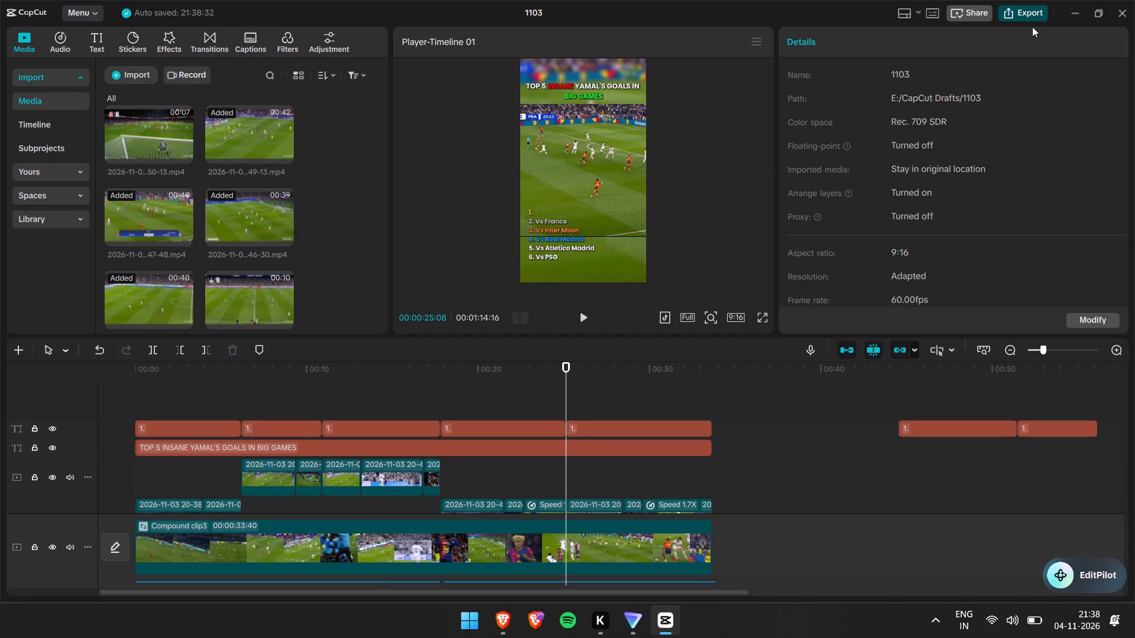
{"action": "left_click", "coordinate": [735, 526]}
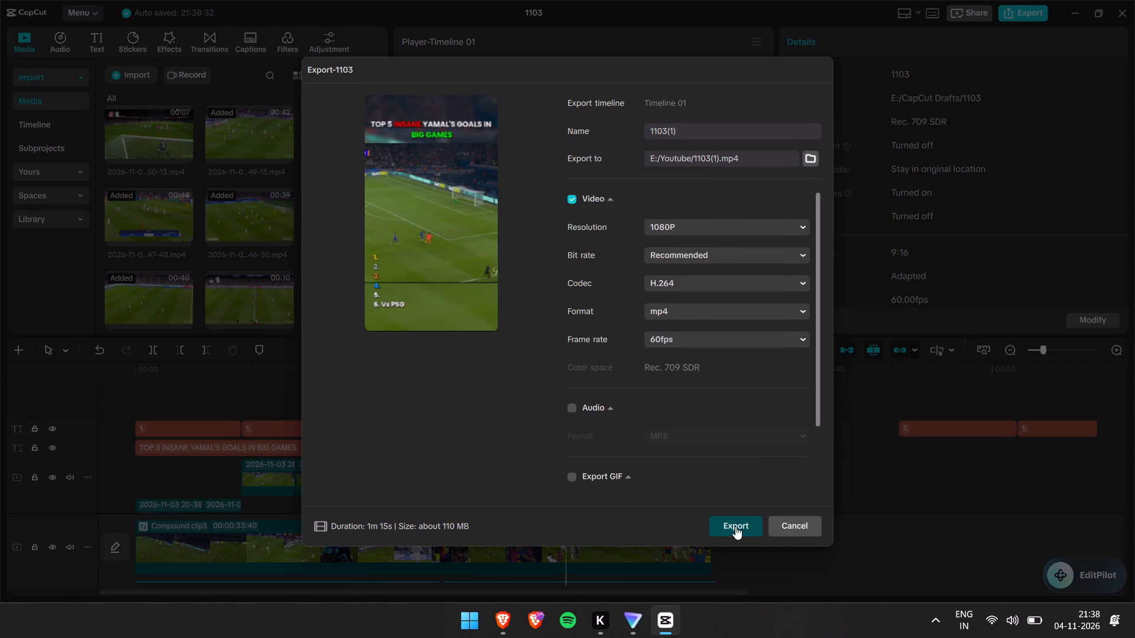